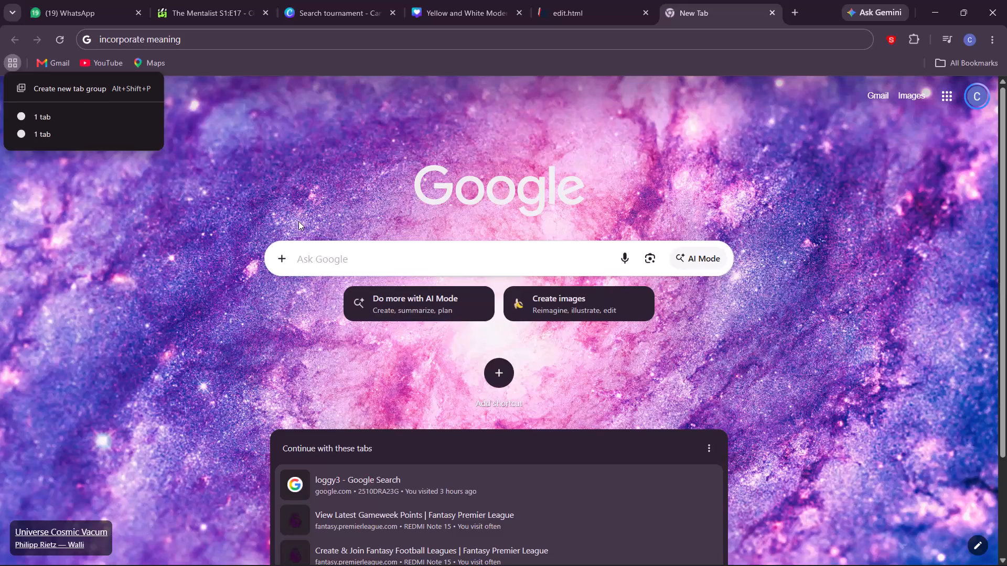
Open laundryroom.co.ke and go to the manager dashboard's Customer Orders page.
click(394, 256)
click(354, 130)
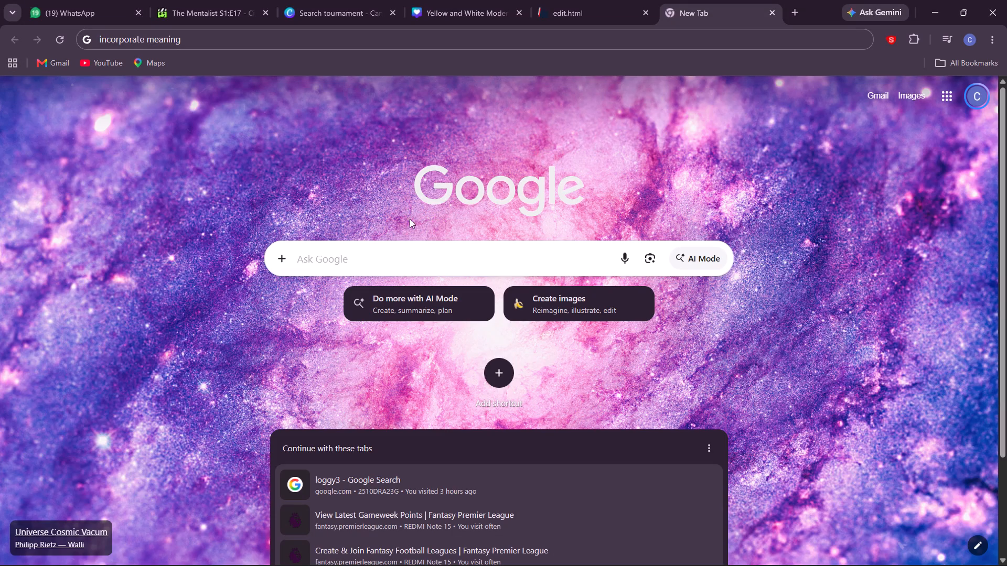
click(255, 41)
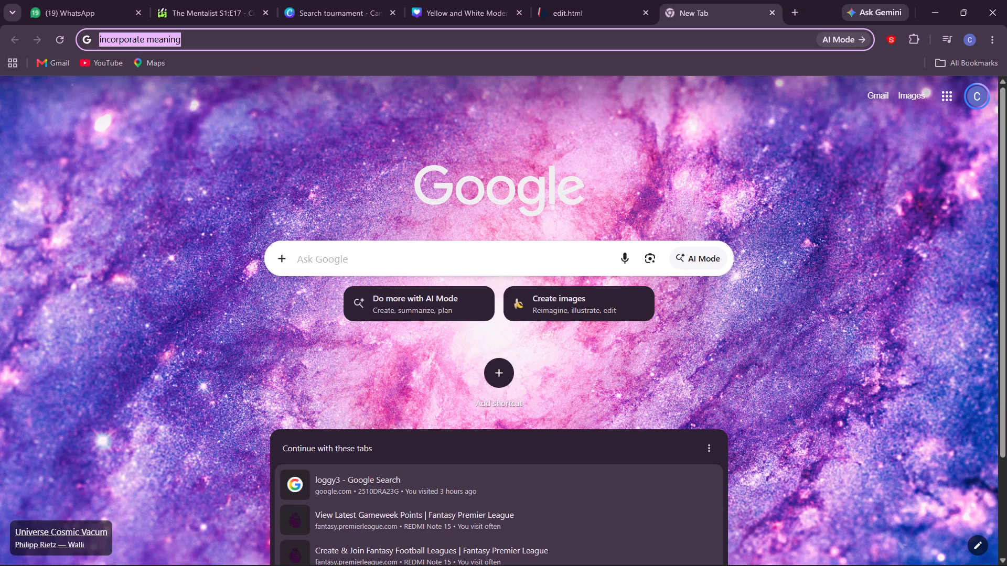
key(BackSpace)
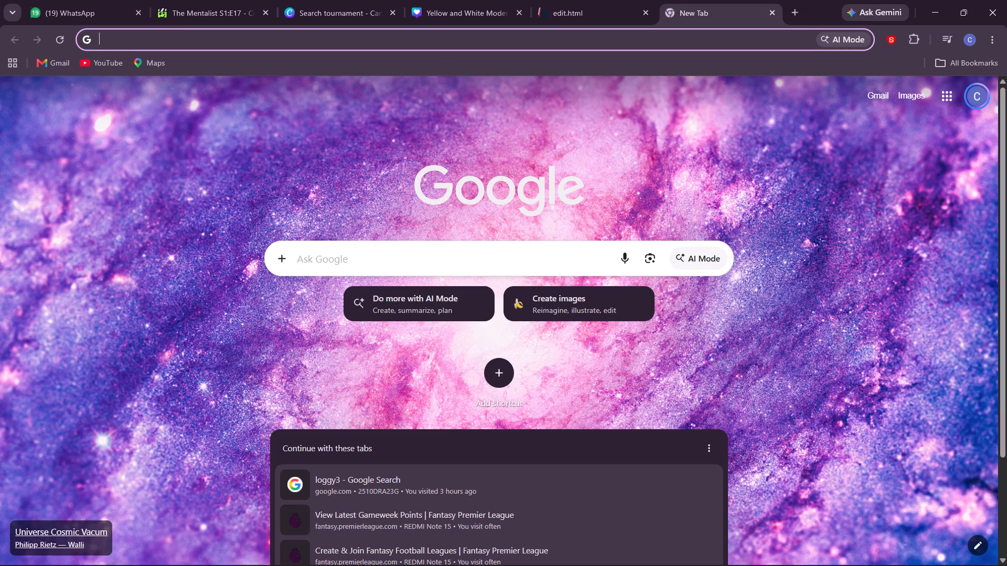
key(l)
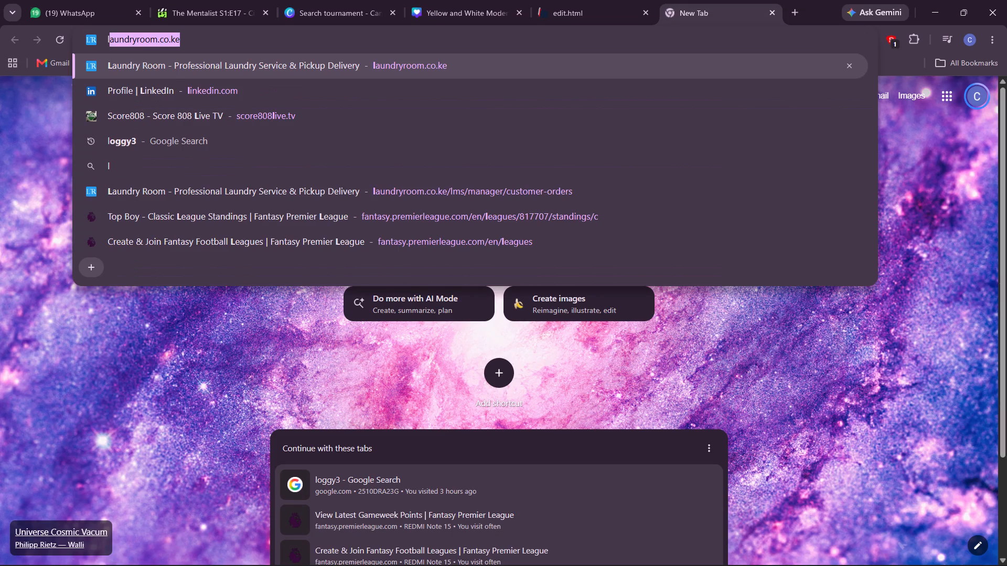
key(Return)
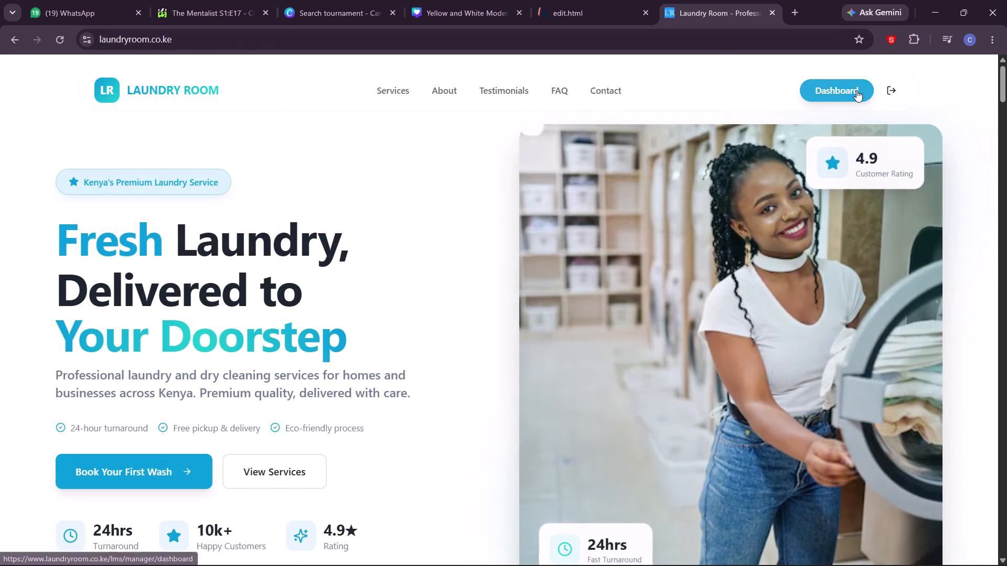
click(856, 90)
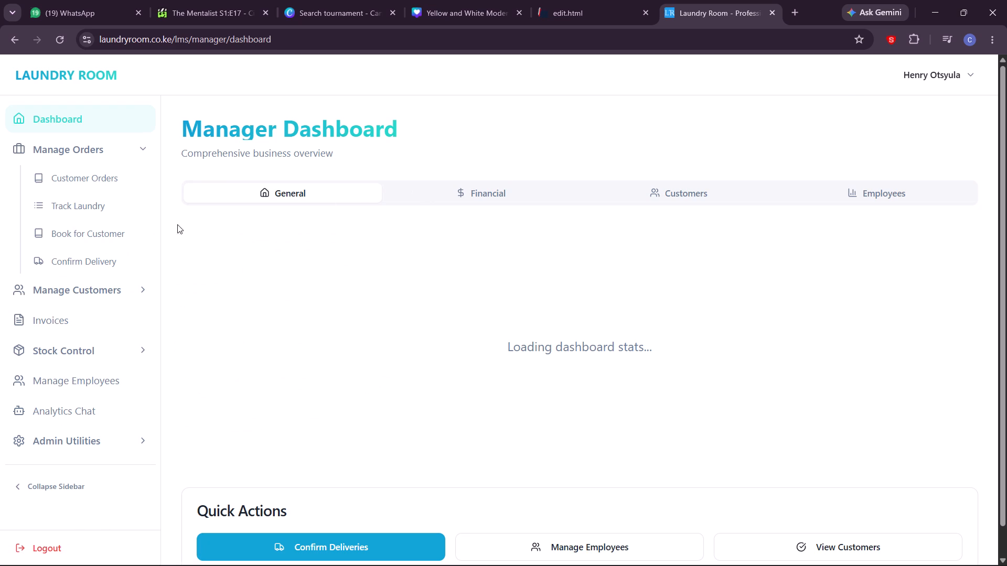
click(94, 183)
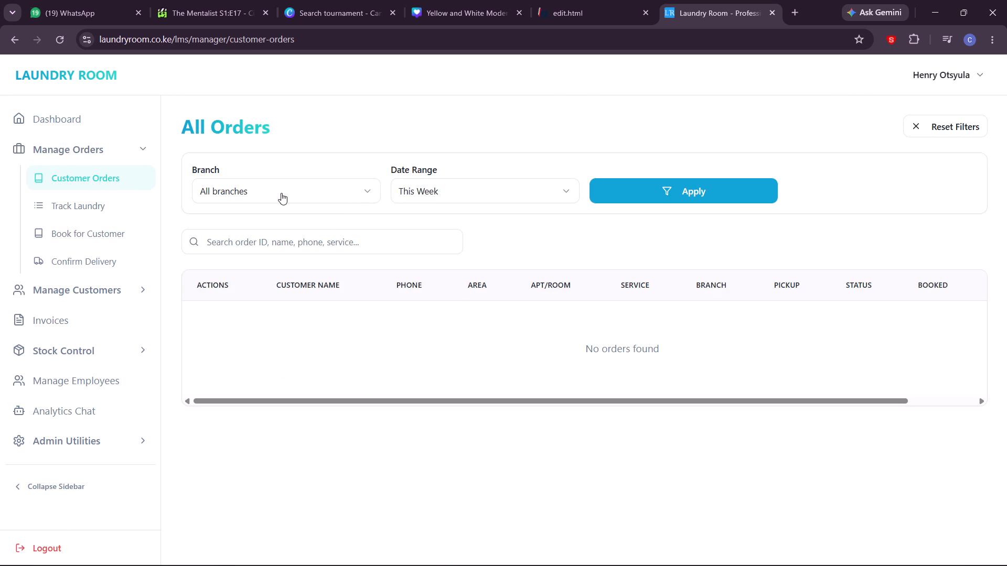
Filter the customer orders to the Last Week date range.
click(433, 195)
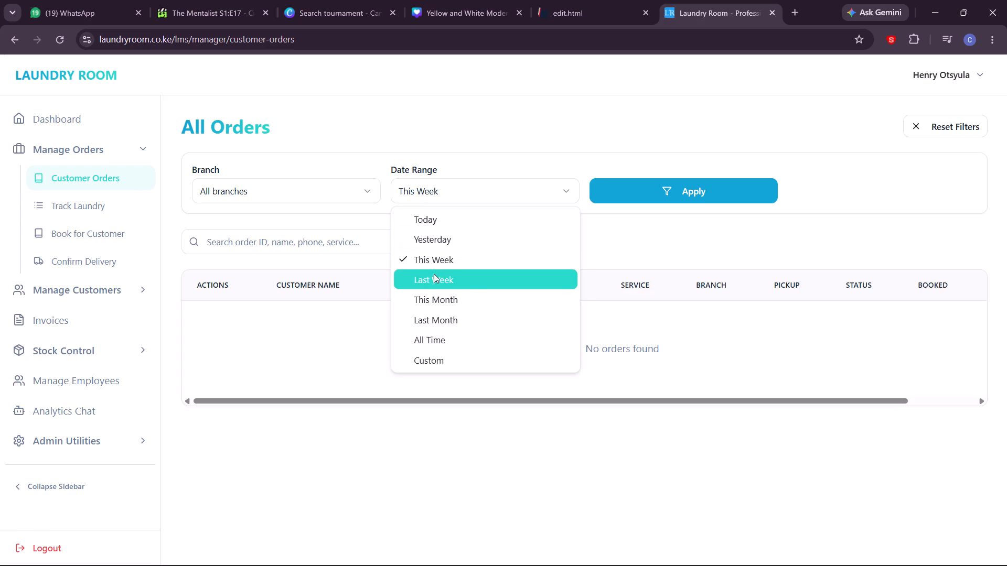
click(434, 274)
click(605, 194)
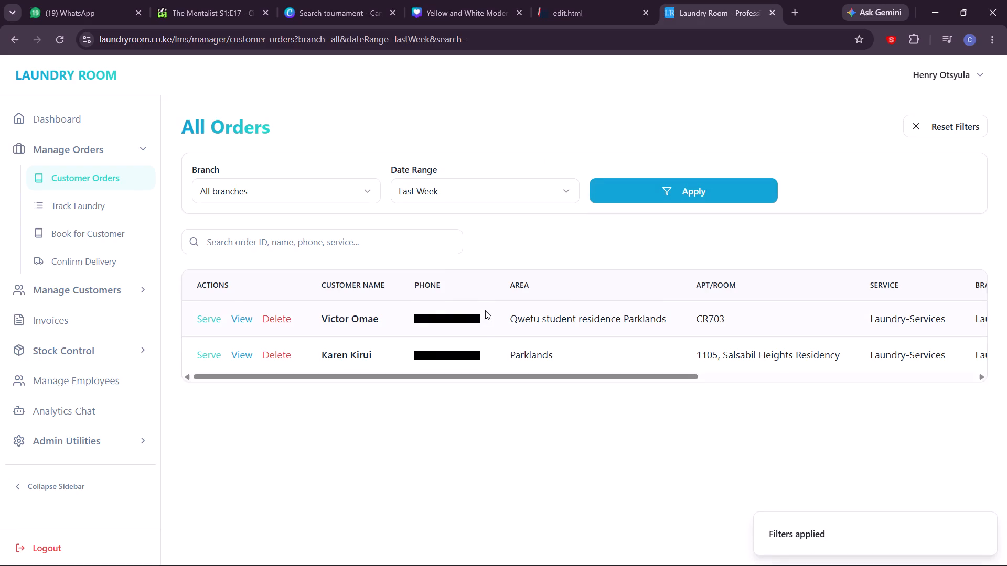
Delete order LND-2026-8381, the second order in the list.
scroll(494, 314, up, 3)
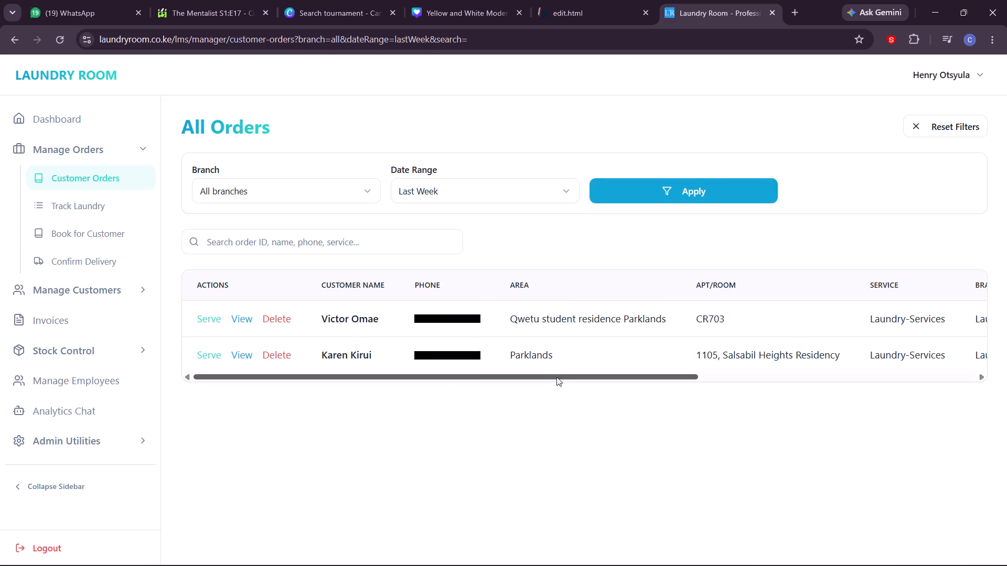
drag(556, 377, 384, 383)
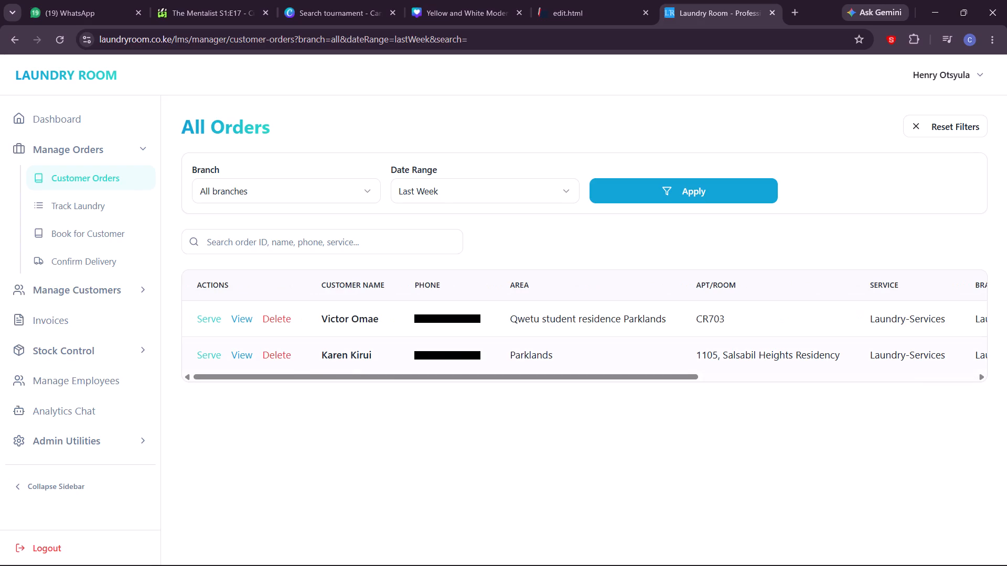
click(284, 354)
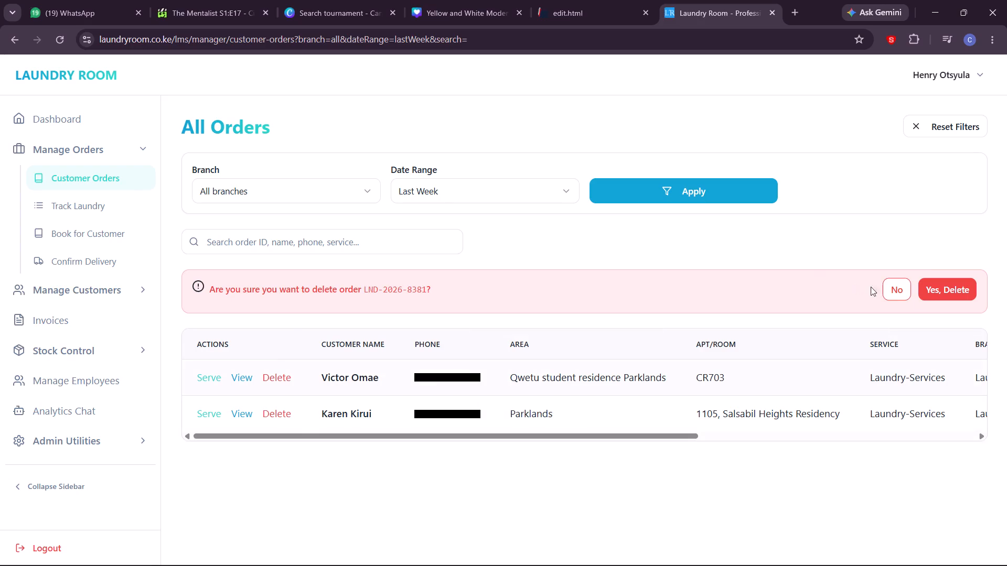
click(939, 286)
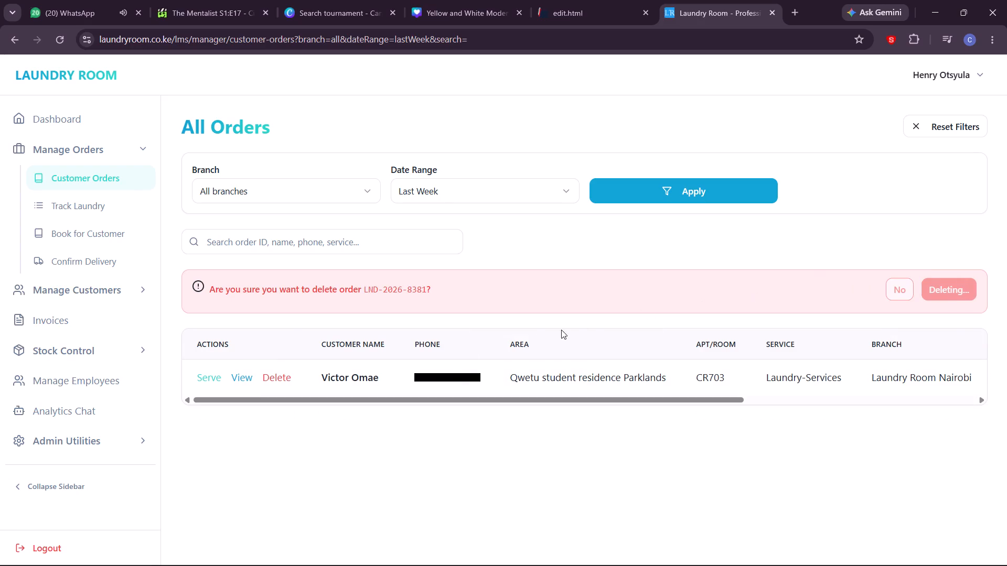
Delete the remaining order in the Last Week list.
click(276, 374)
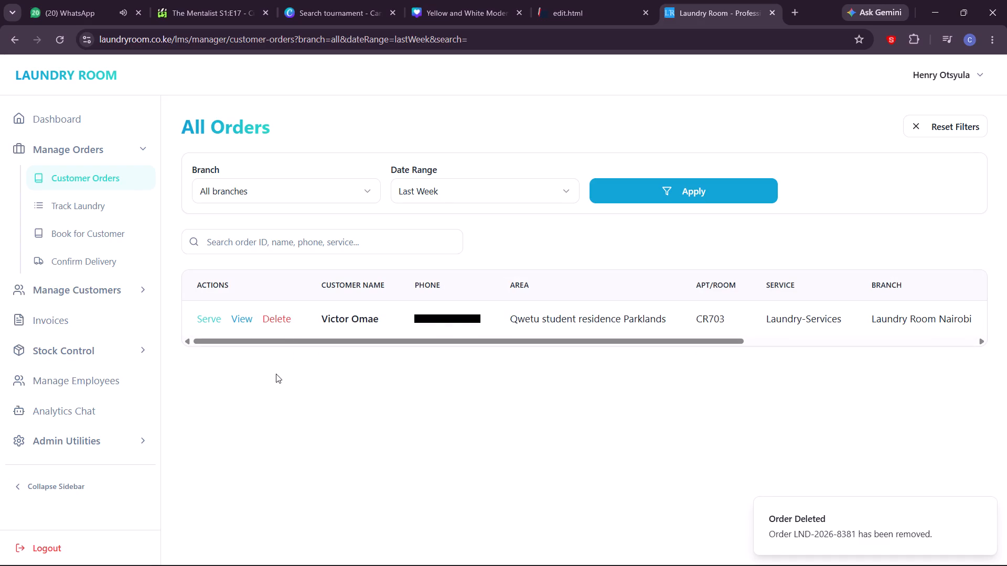
click(283, 319)
click(978, 284)
click(959, 285)
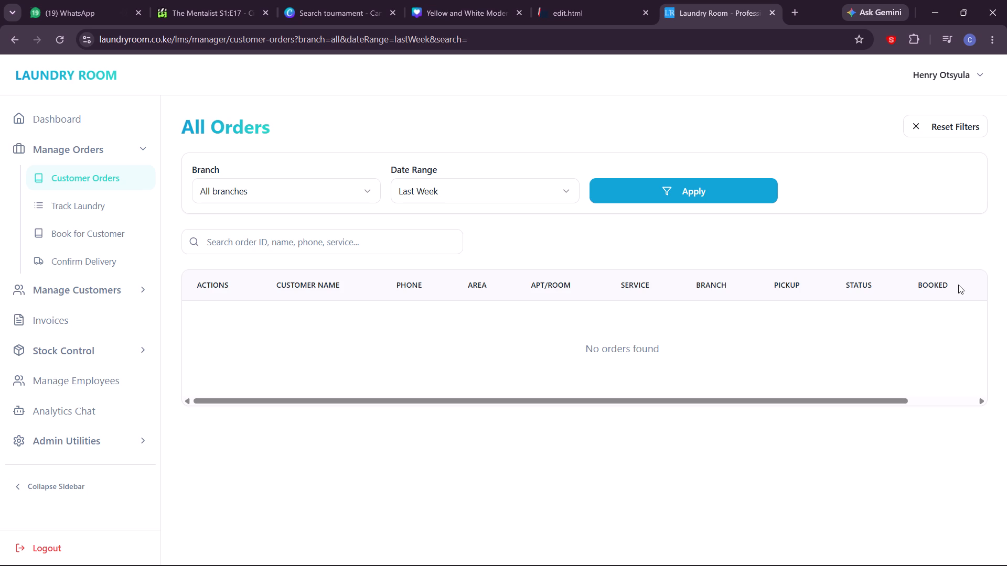
Check the Manager Dashboard's General overview and the All Invoices page.
click(76, 115)
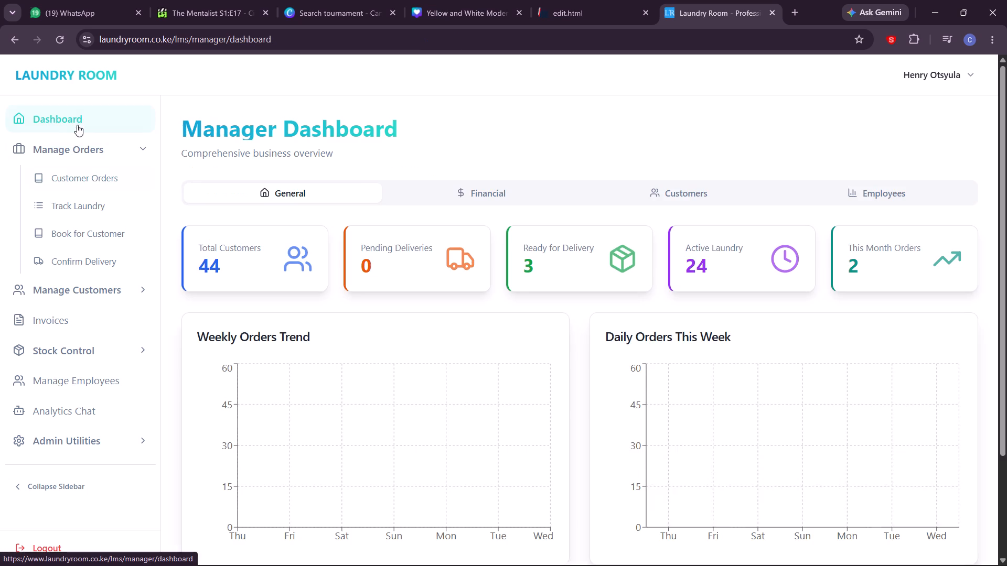
click(145, 281)
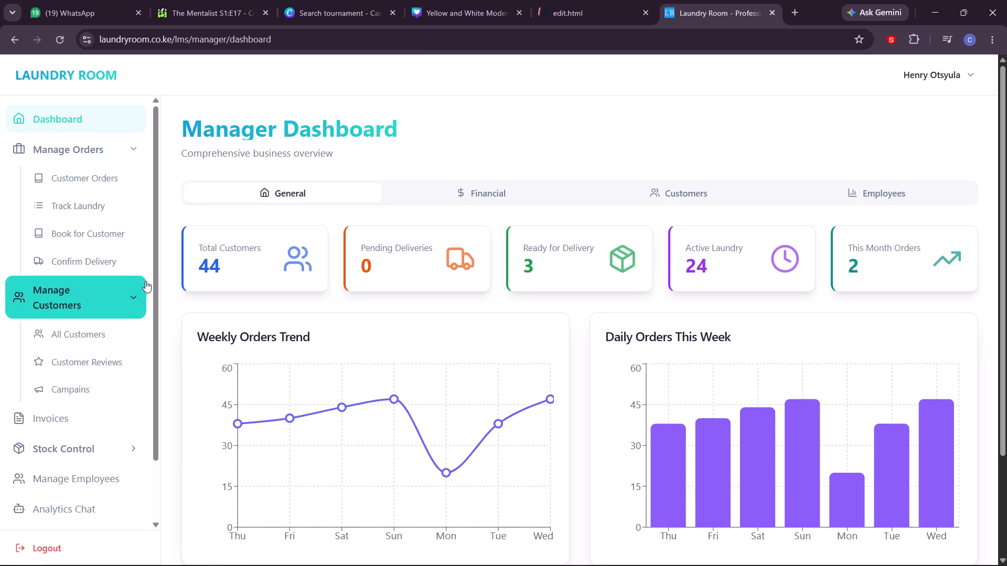
click(108, 303)
click(65, 312)
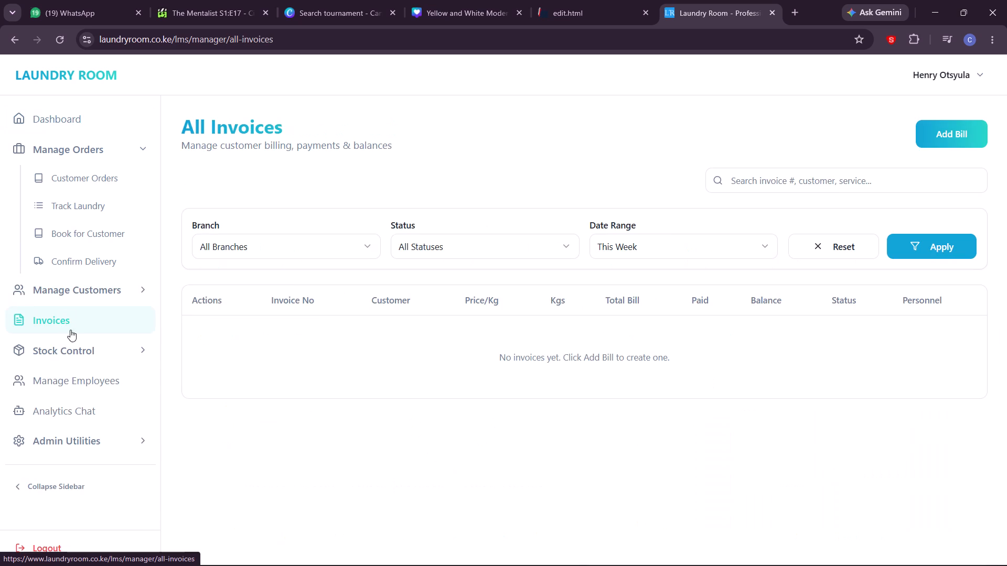
click(79, 345)
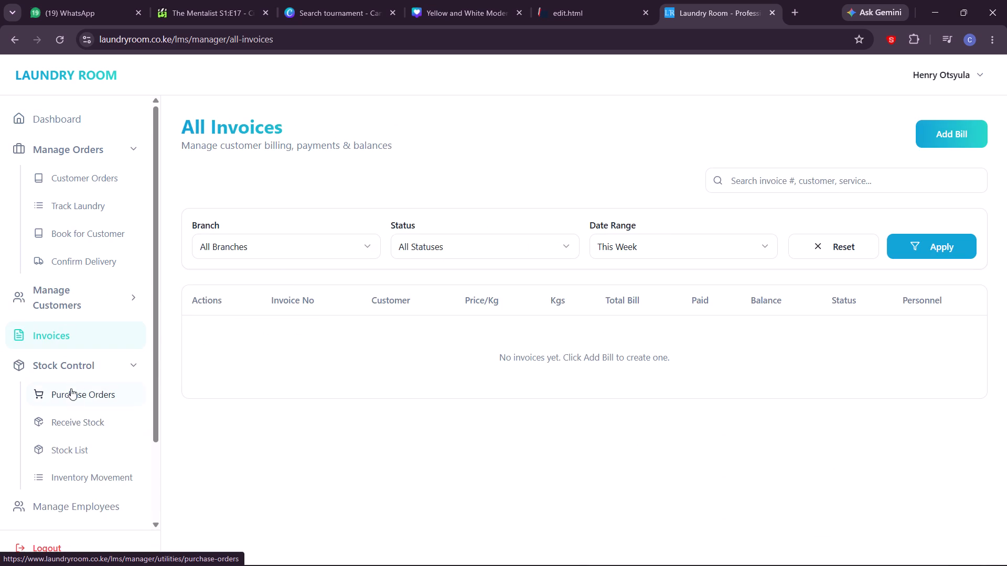
click(65, 367)
scroll(222, 217, up, 4)
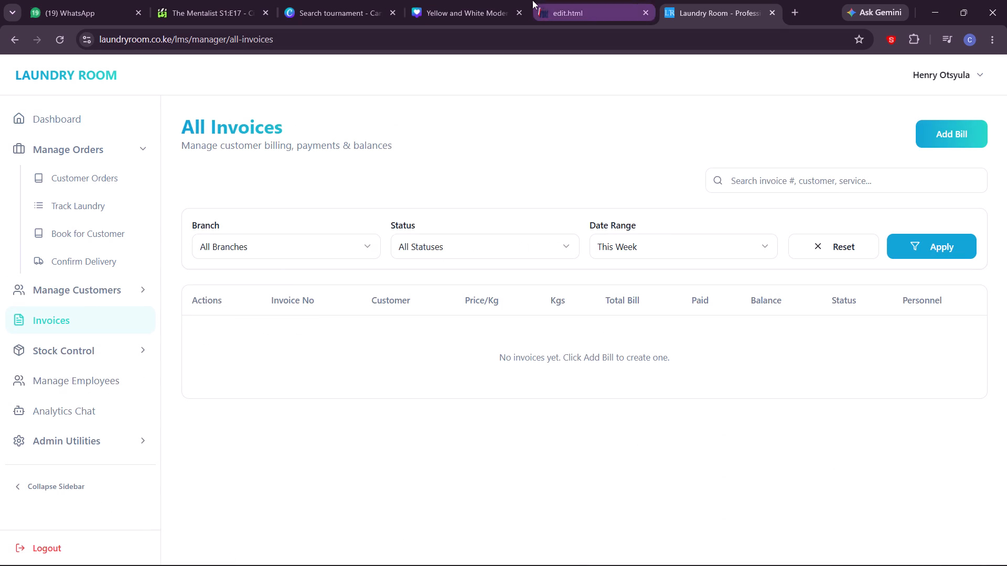
Switch to the Yellow and White squash tournament design in Canva and look through the soccer match photo results.
click(468, 6)
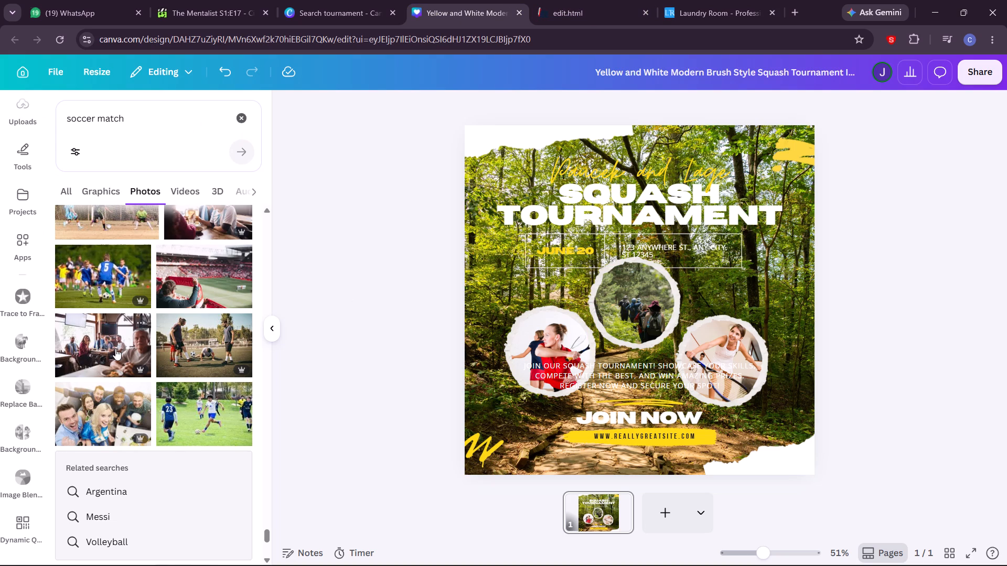
scroll(183, 284, up, 1)
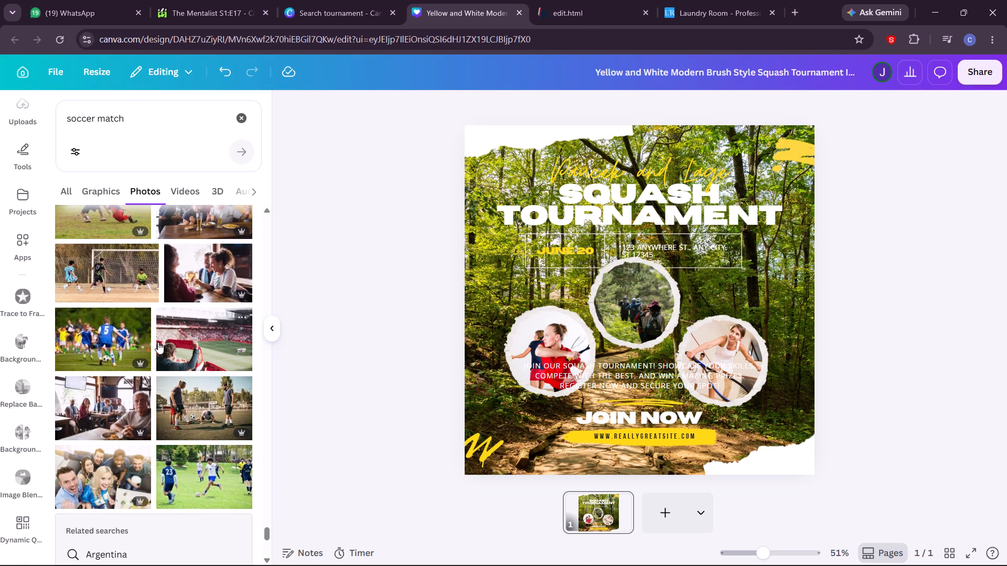
scroll(205, 444, up, 3)
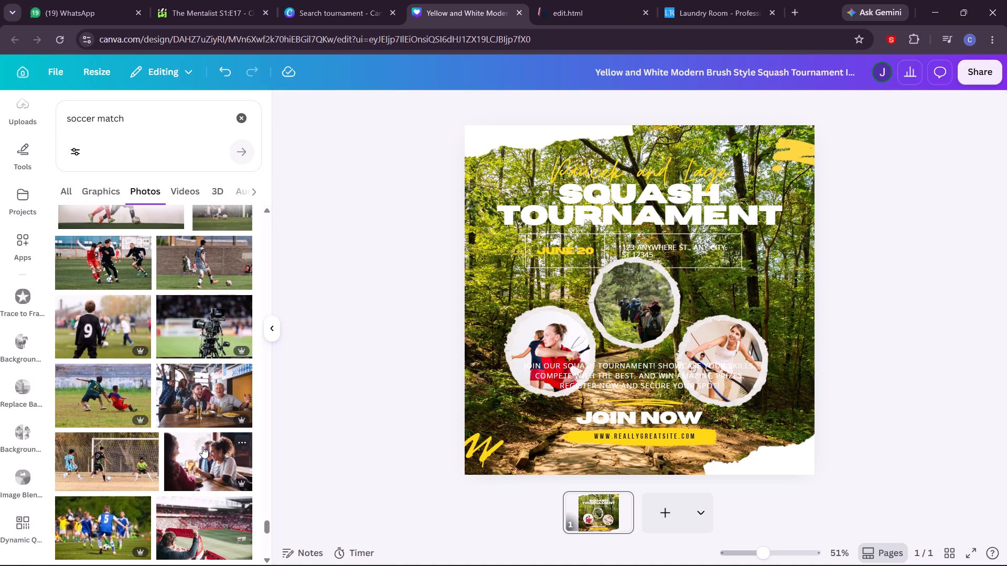
scroll(205, 449, up, 5)
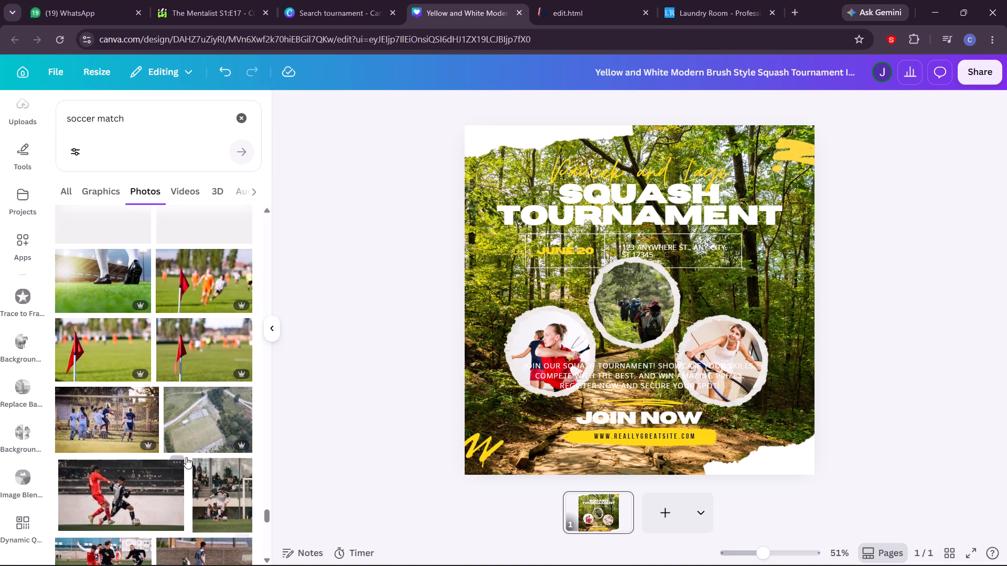
scroll(187, 457, up, 1)
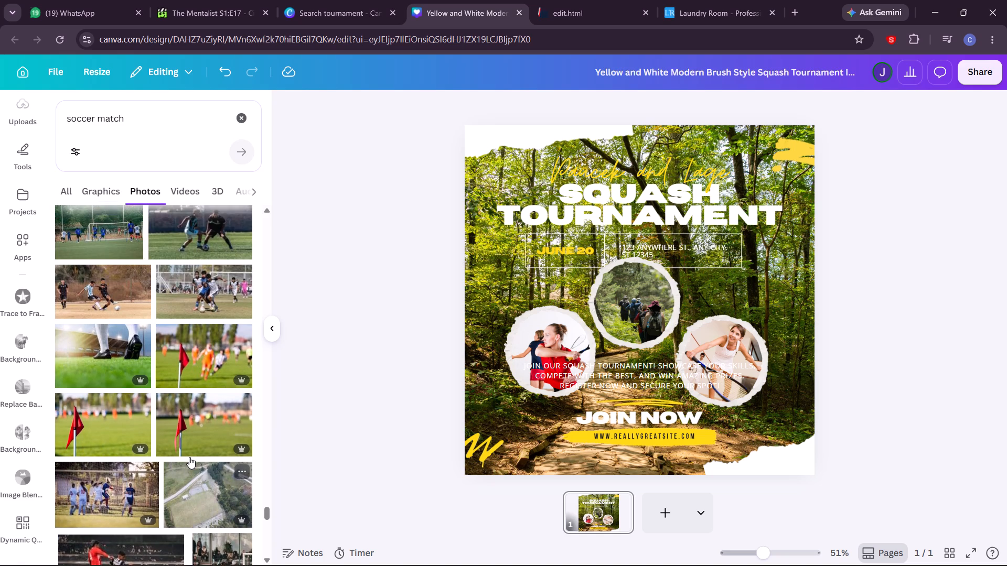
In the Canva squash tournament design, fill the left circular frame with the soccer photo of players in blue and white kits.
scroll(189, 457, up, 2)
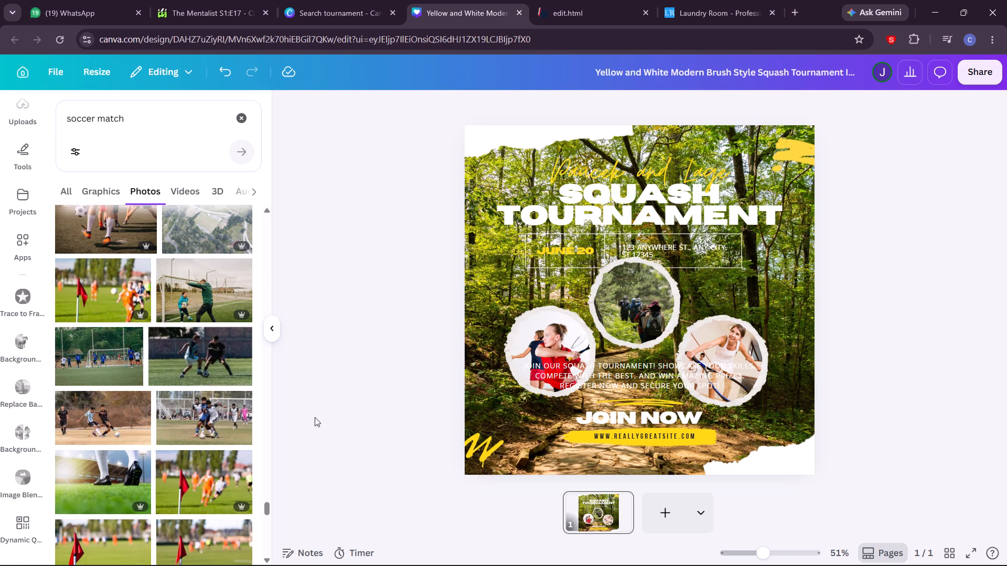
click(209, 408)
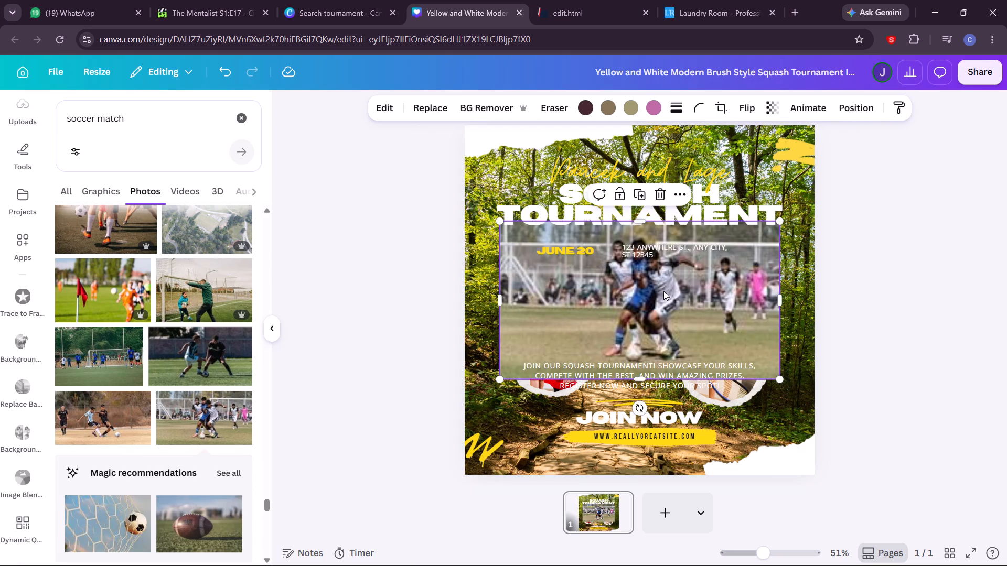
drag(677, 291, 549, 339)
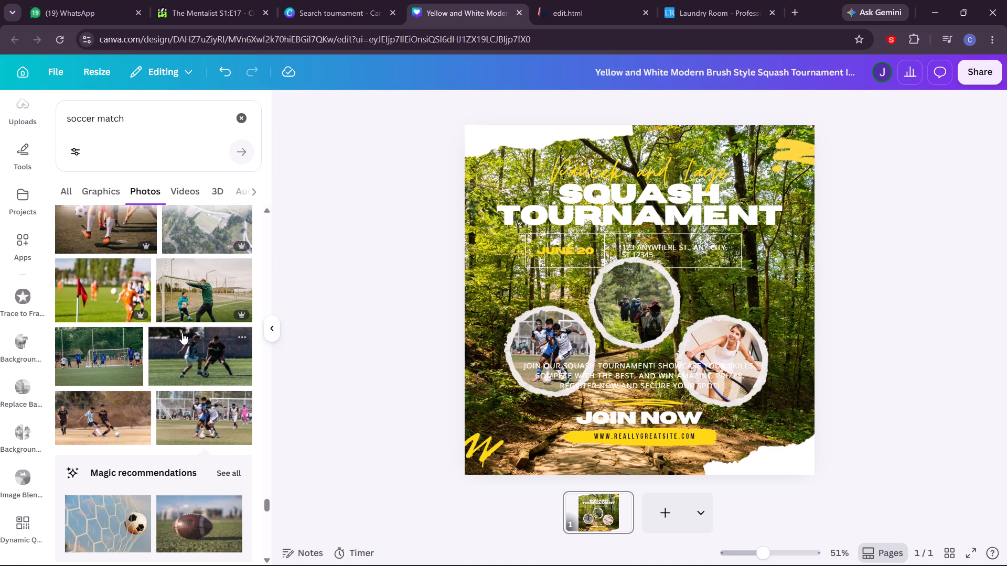
Fill the left circular frame with the soccer match photo of players in green and white kits fighting for the ball.
scroll(188, 336, up, 3)
scroll(187, 379, up, 2)
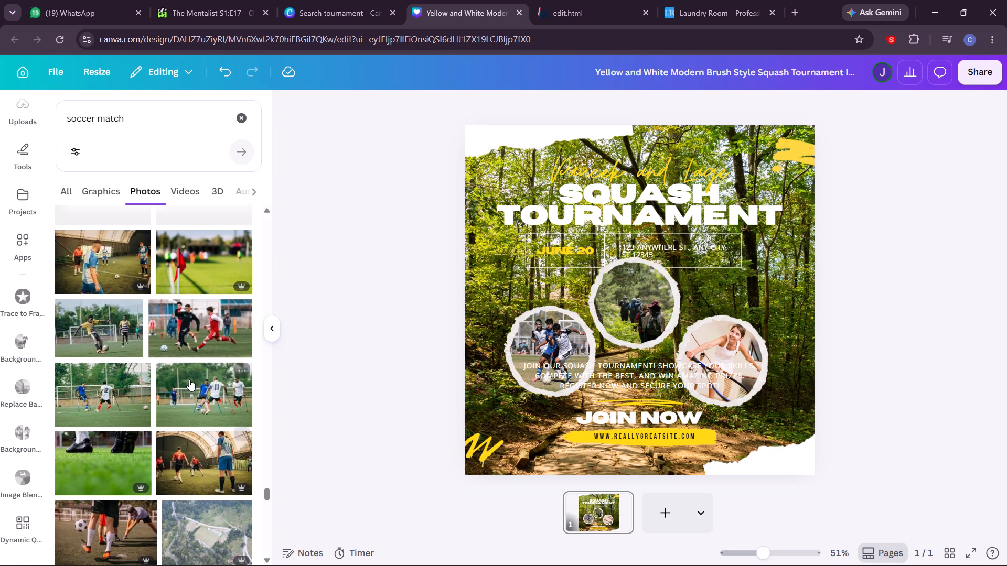
scroll(189, 405, up, 7)
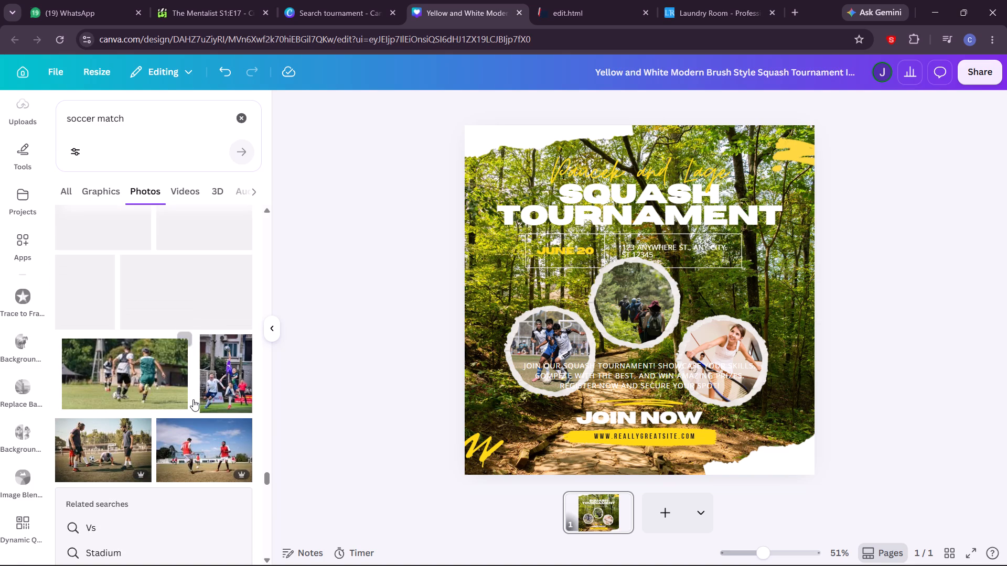
scroll(193, 400, up, 11)
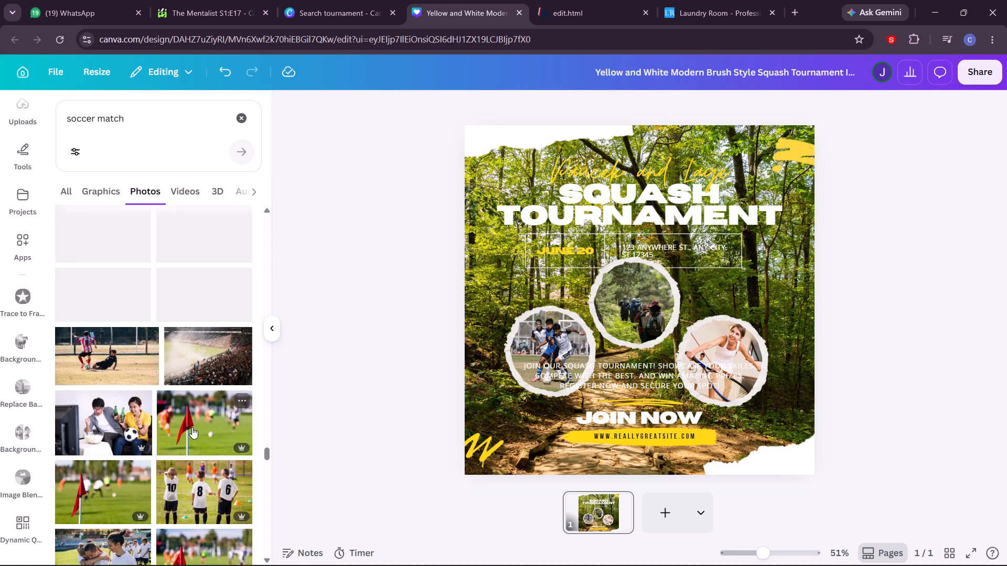
scroll(196, 428, up, 8)
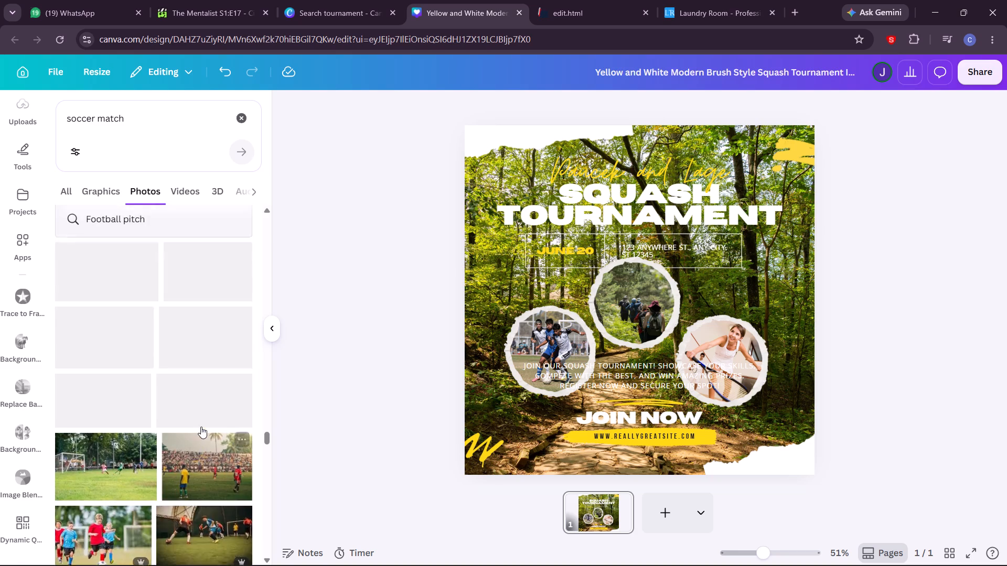
scroll(200, 434, down, 2)
scroll(198, 442, up, 4)
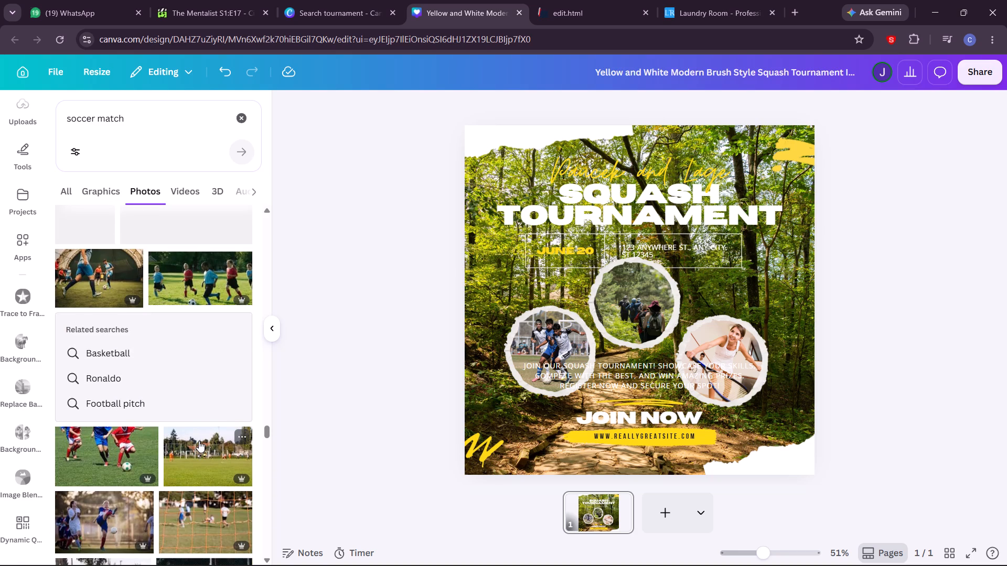
scroll(199, 441, up, 8)
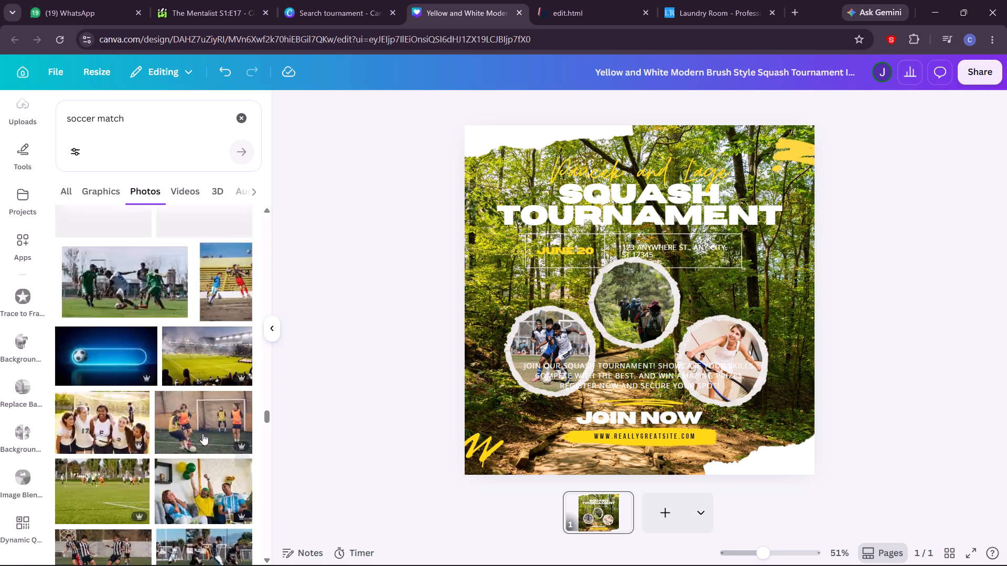
click(163, 358)
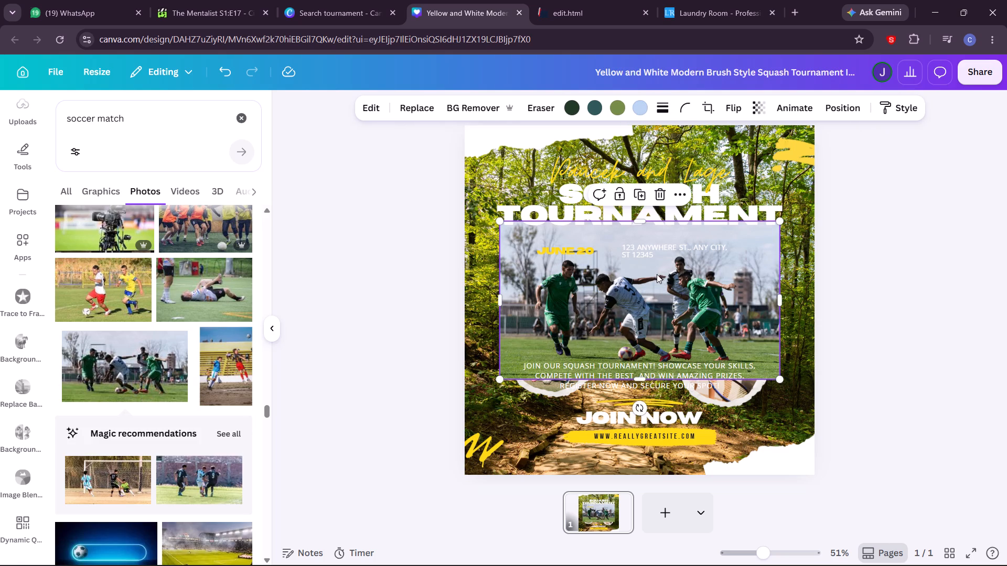
drag(661, 277, 574, 374)
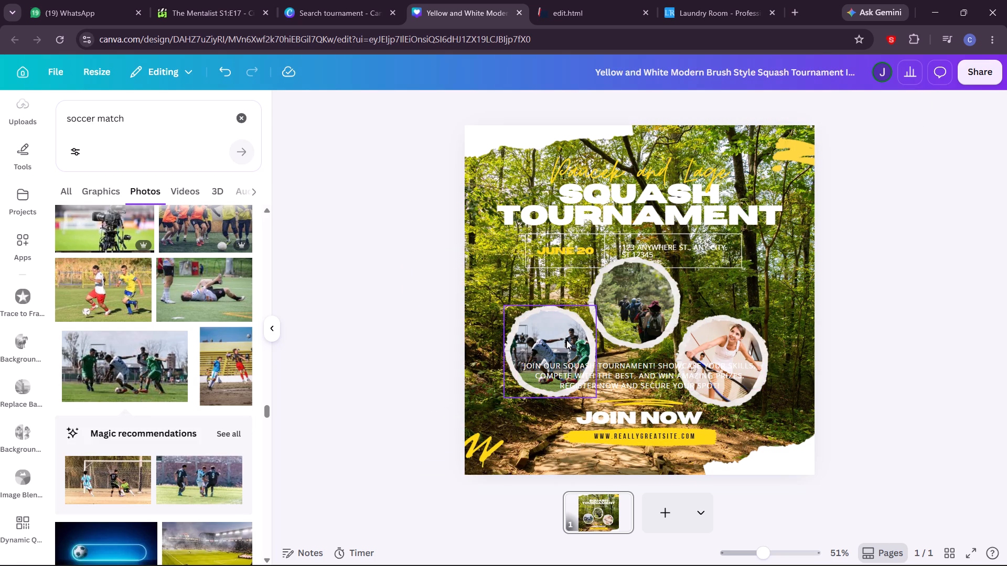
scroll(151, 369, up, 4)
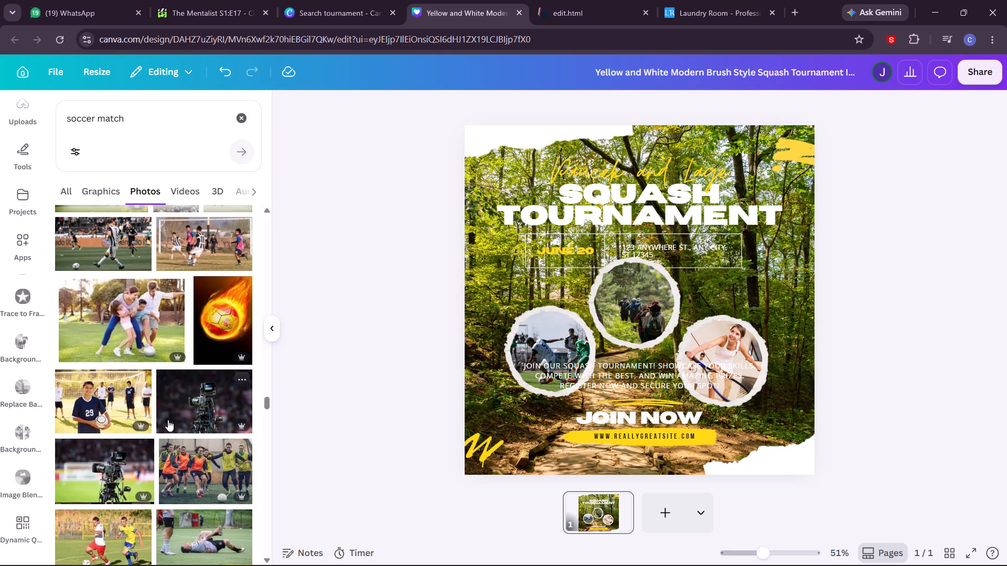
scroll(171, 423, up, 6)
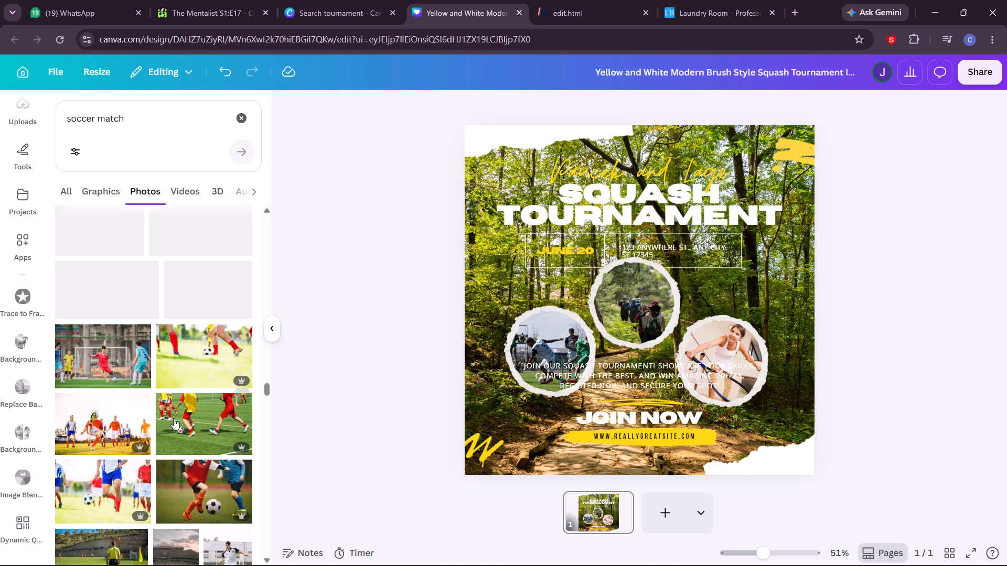
Search the elements library for "mountain biking" and show all the matching photos.
click(239, 117)
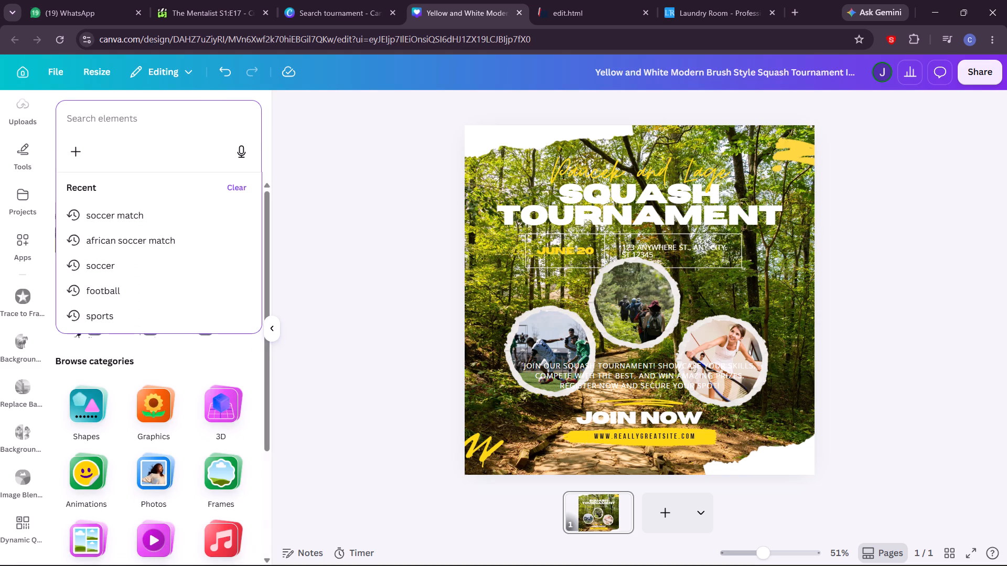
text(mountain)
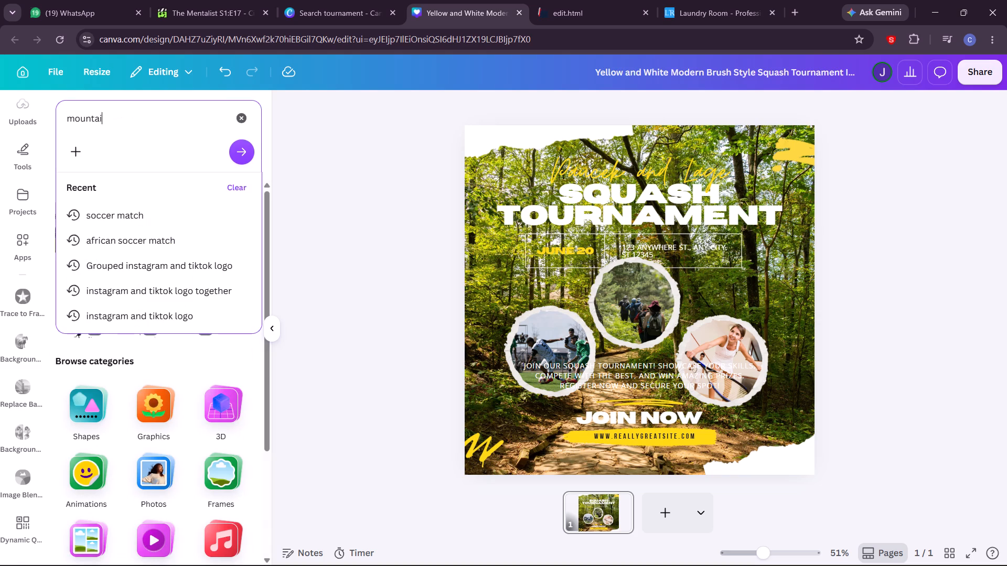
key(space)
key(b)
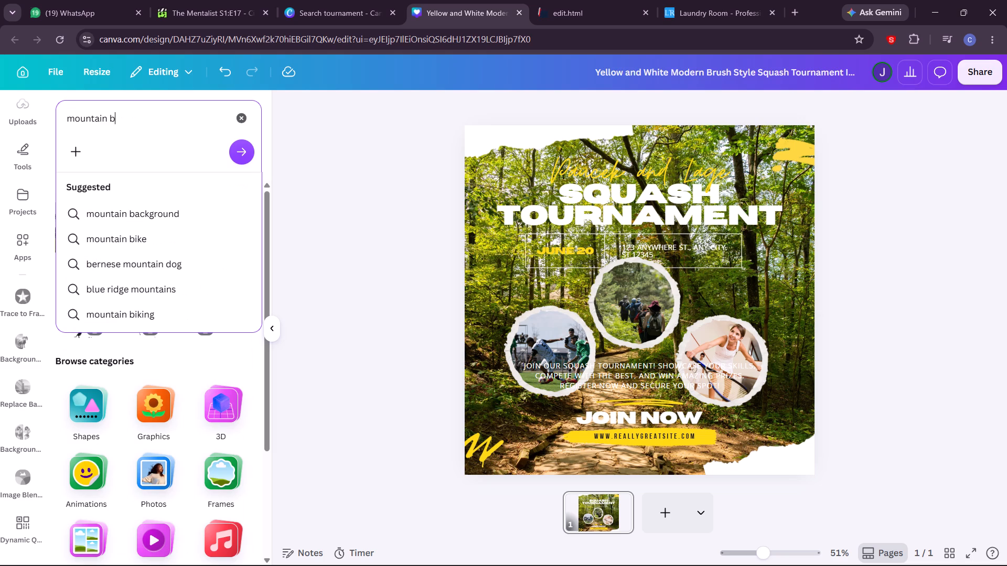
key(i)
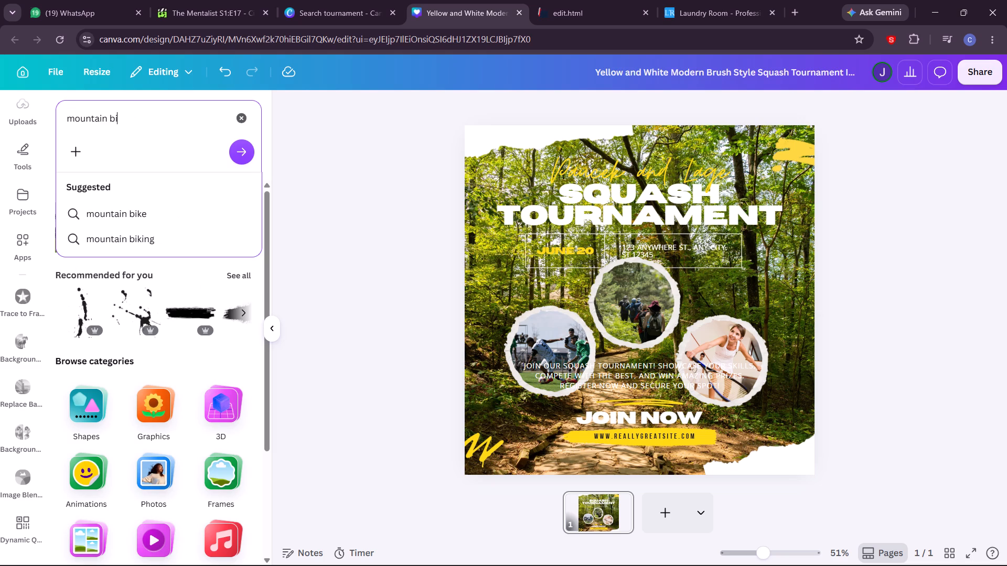
click(155, 235)
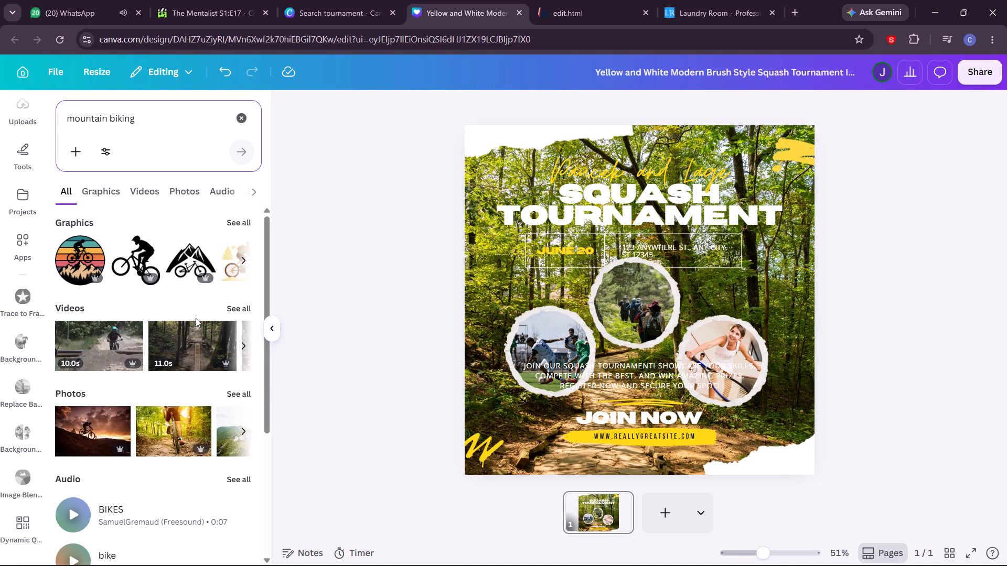
scroll(216, 355, down, 1)
click(235, 331)
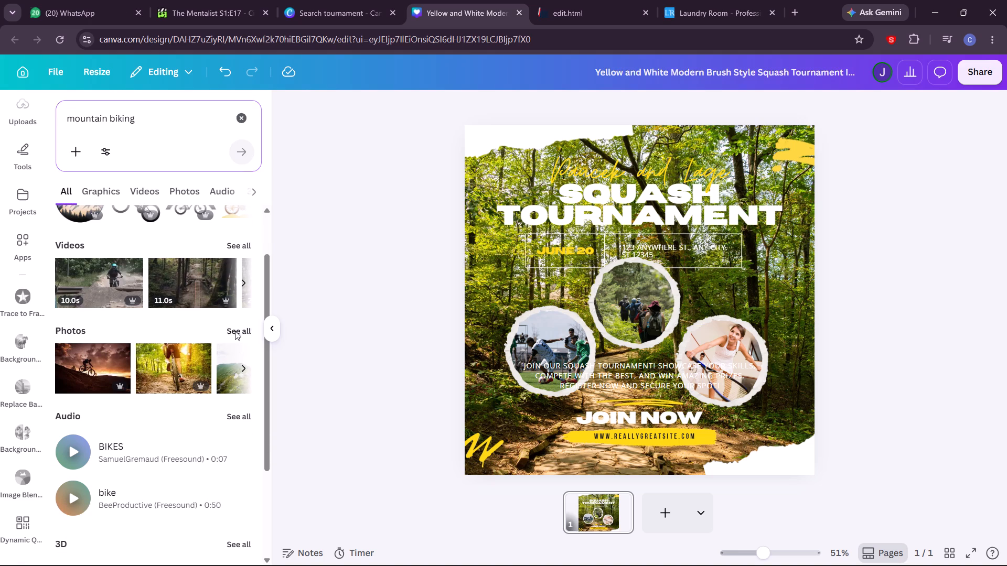
Browse the mountain biking photo results for a picture that suits the poster's right circular frame.
scroll(187, 330, down, 2)
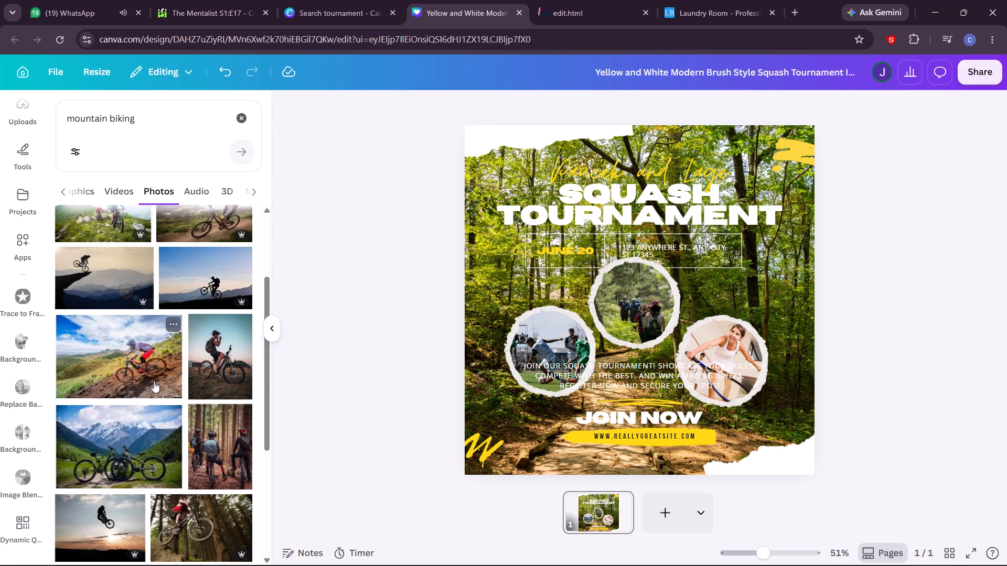
scroll(148, 380, up, 4)
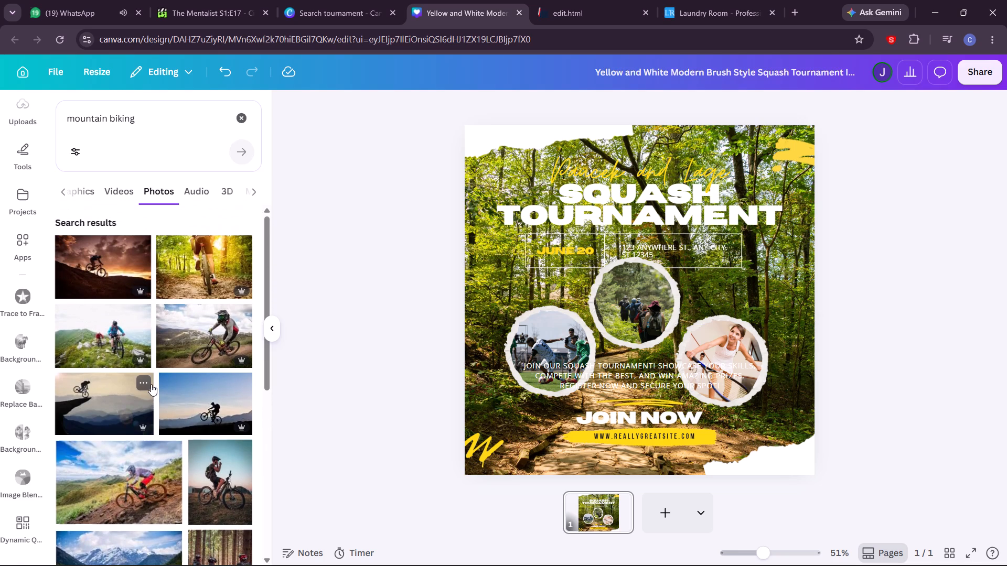
scroll(151, 384, up, 1)
scroll(153, 383, down, 5)
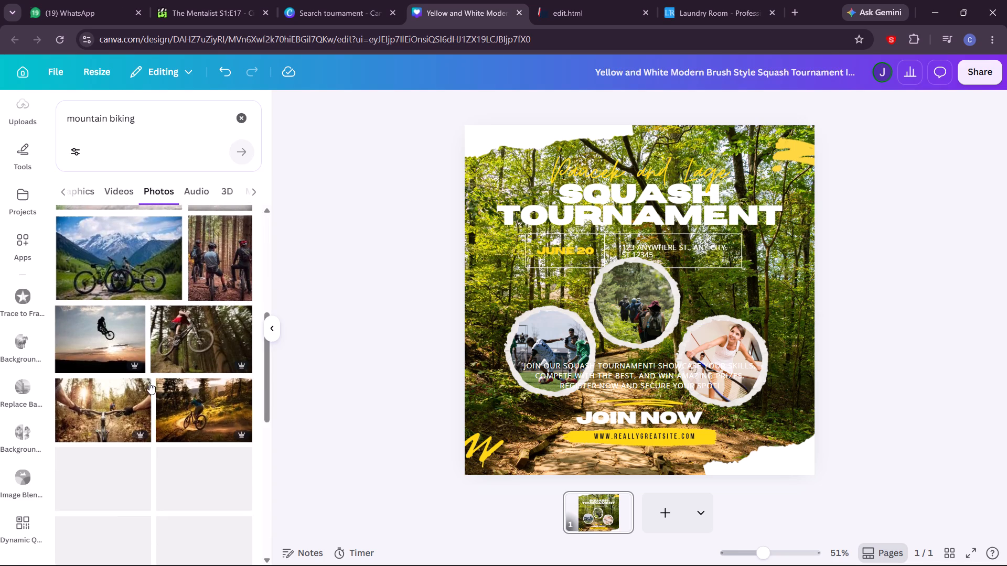
scroll(148, 377, down, 4)
scroll(148, 382, up, 3)
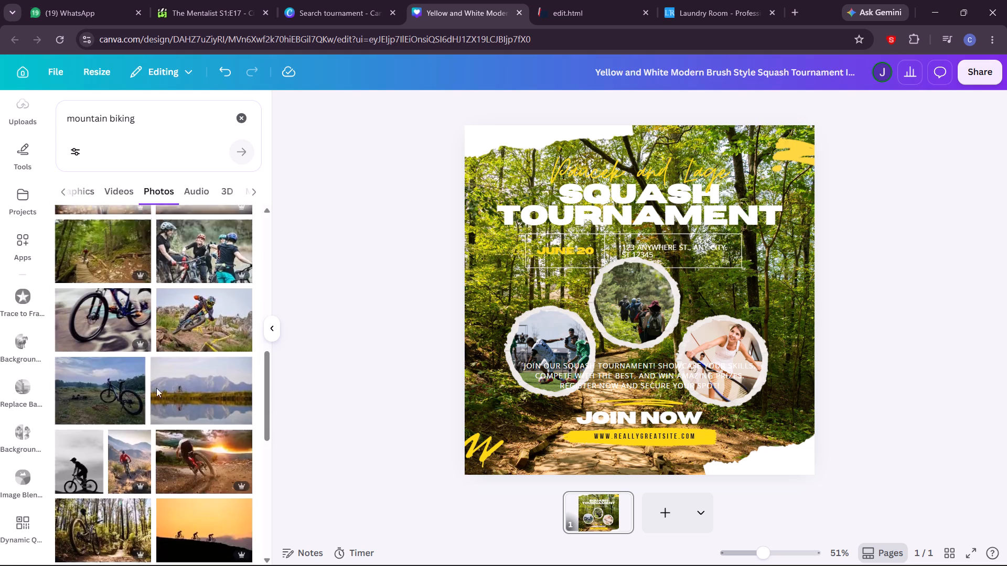
scroll(156, 388, up, 1)
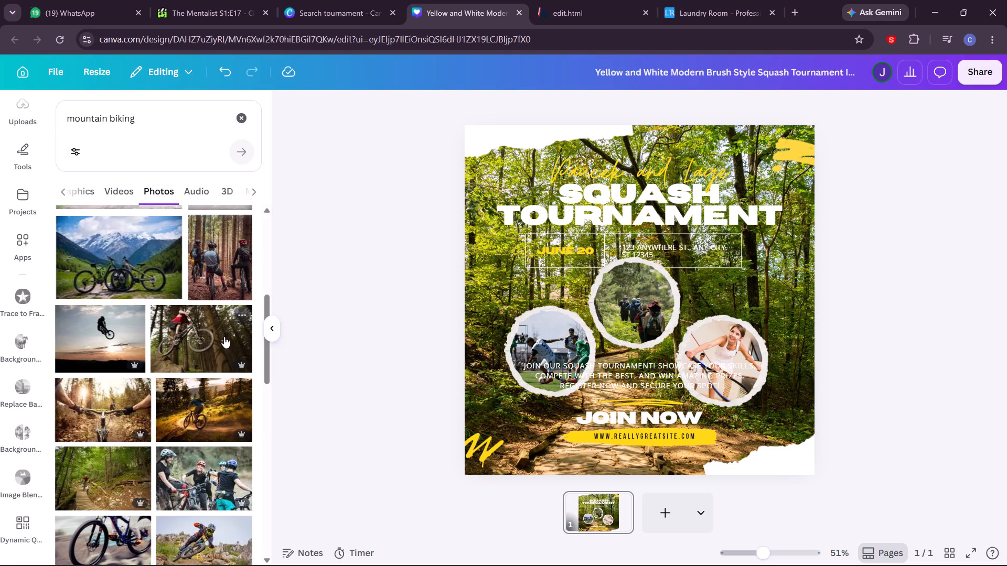
scroll(196, 323, up, 4)
scroll(191, 334, down, 2)
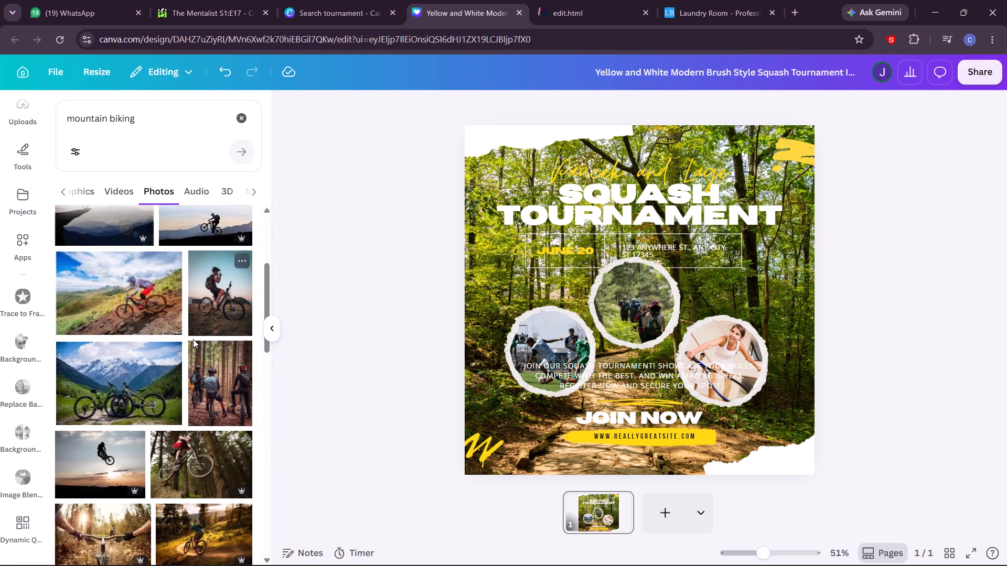
scroll(193, 340, down, 1)
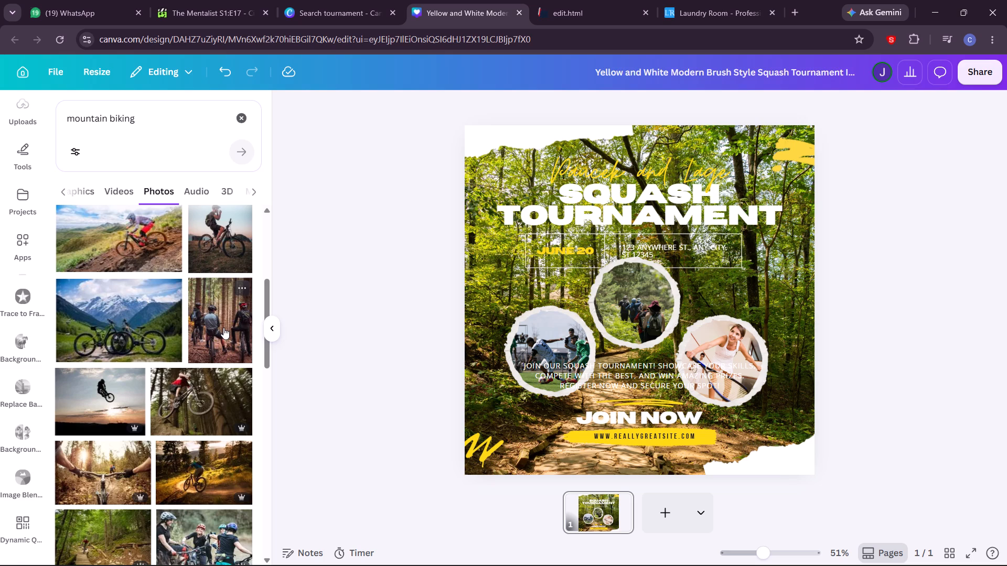
scroll(237, 317, down, 1)
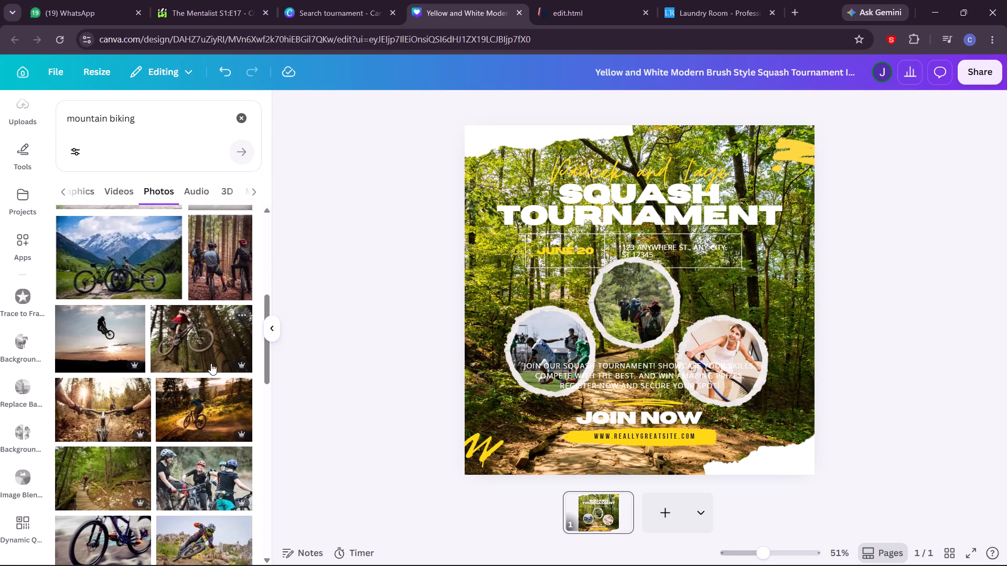
scroll(152, 454, up, 6)
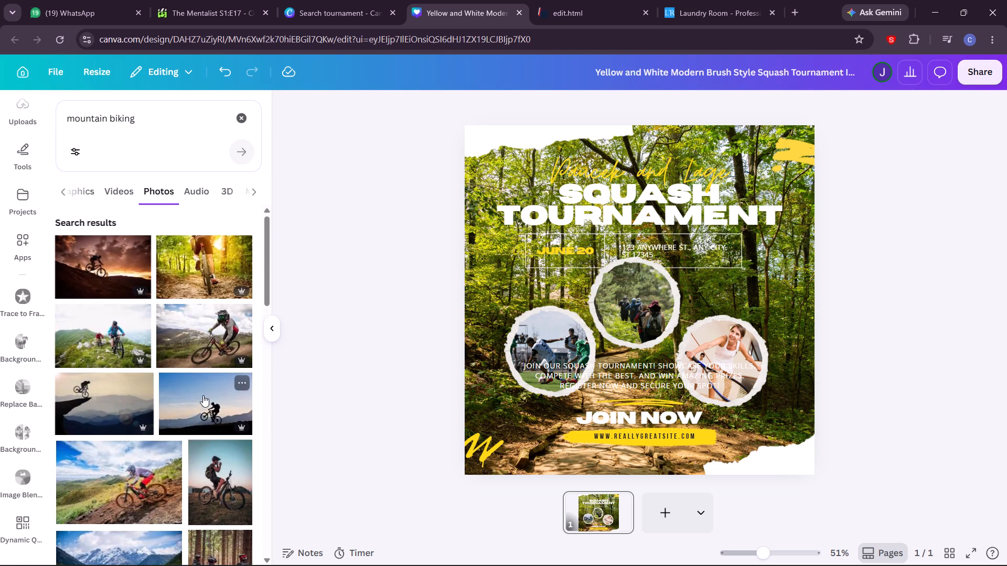
scroll(226, 379, down, 1)
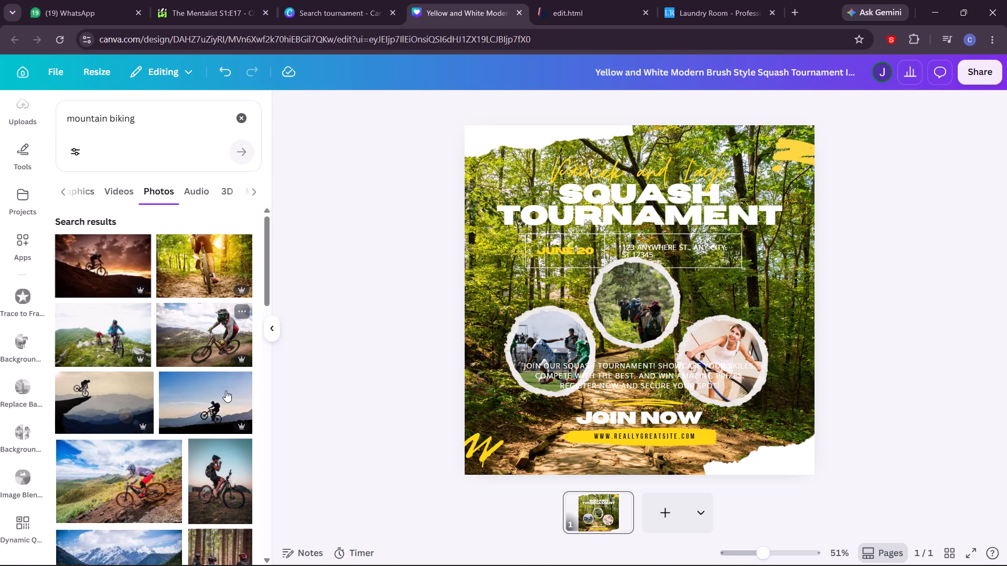
scroll(226, 390, down, 2)
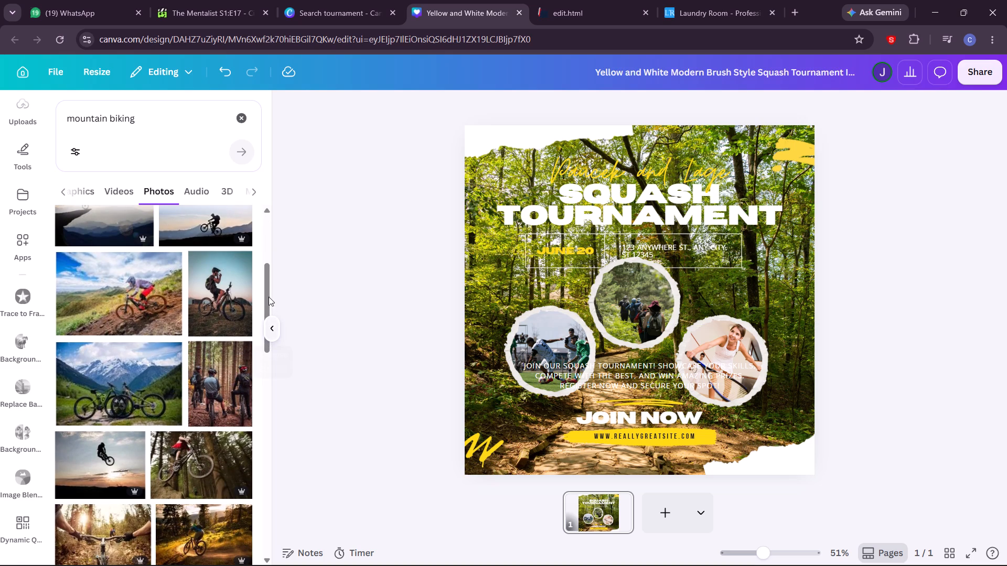
drag(264, 290, 263, 339)
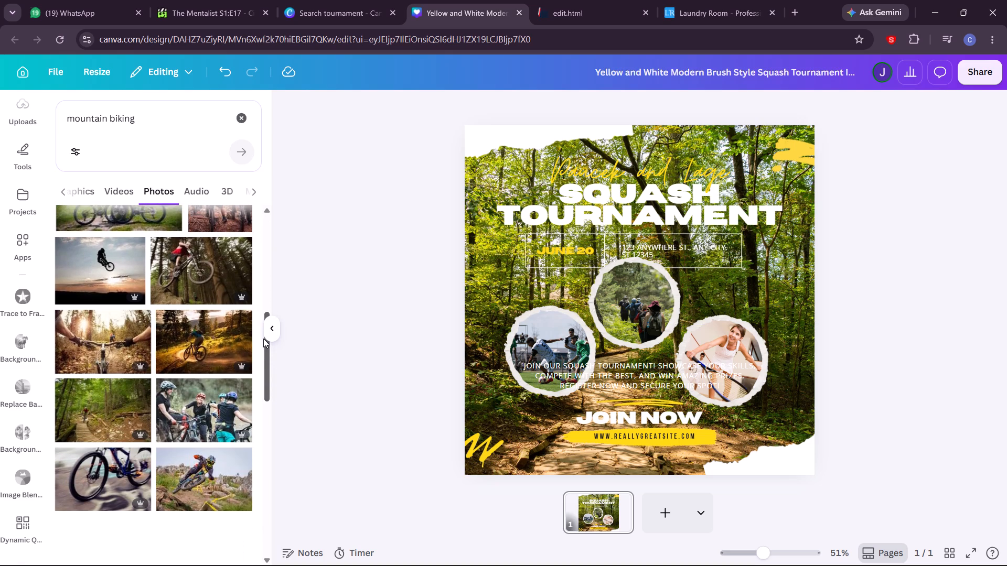
drag(263, 339, 270, 391)
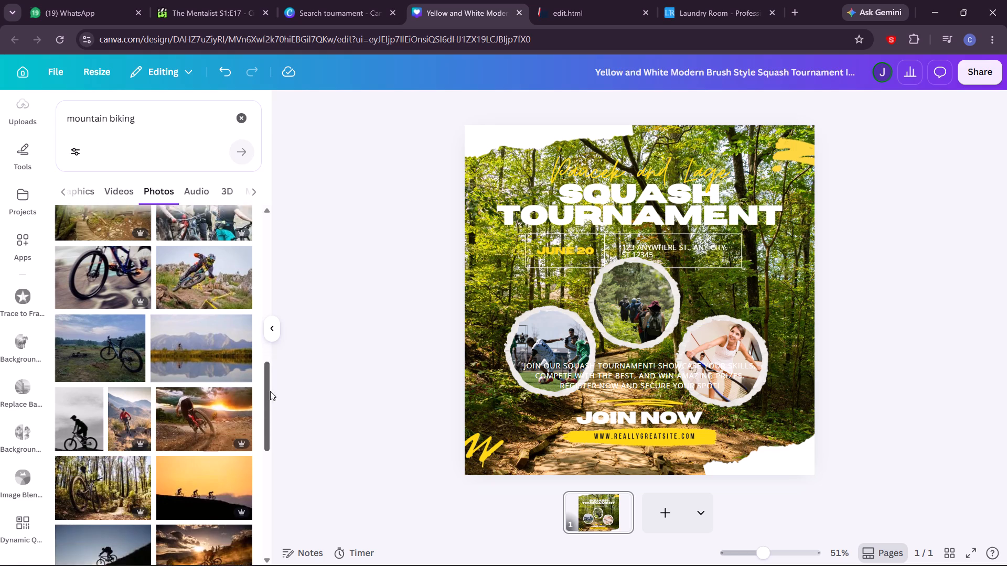
drag(270, 391, 273, 442)
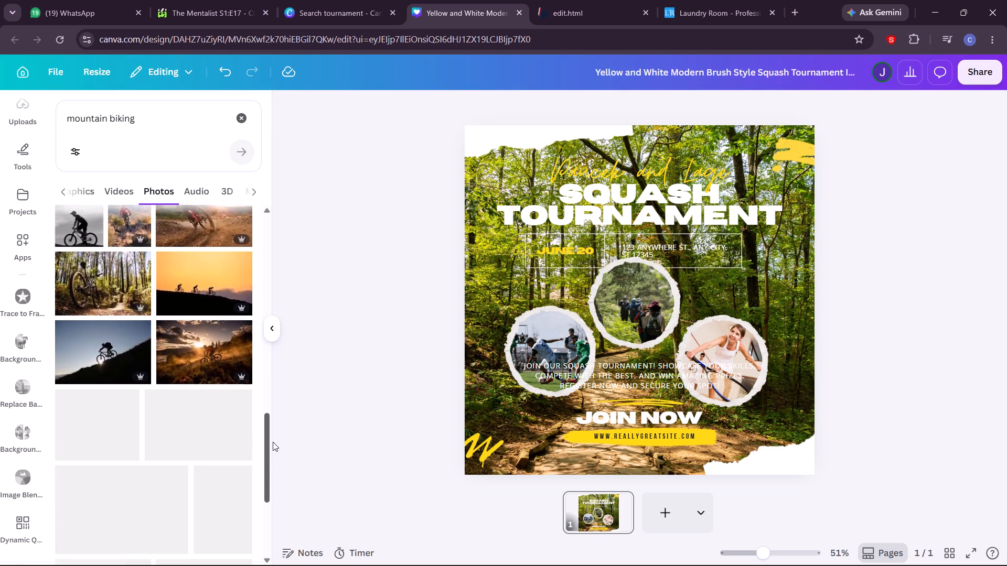
drag(273, 442, 274, 466)
drag(262, 457, 259, 486)
drag(265, 473, 266, 527)
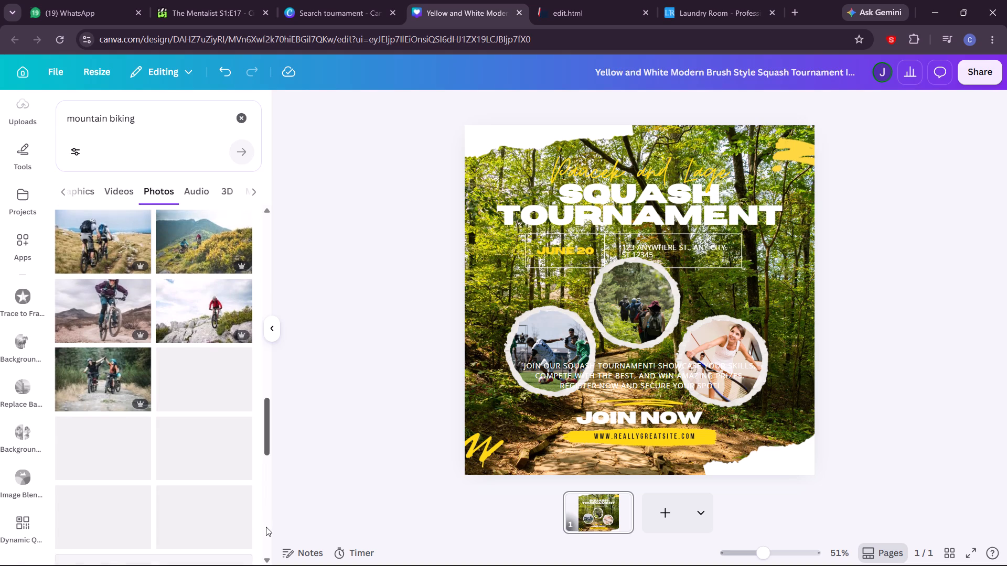
drag(266, 527, 266, 559)
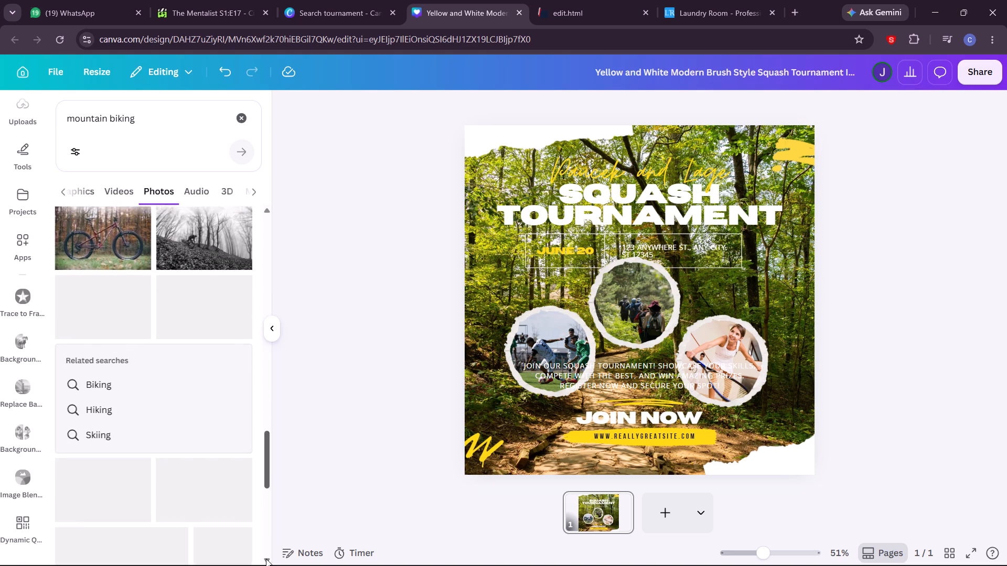
drag(266, 559, 284, 303)
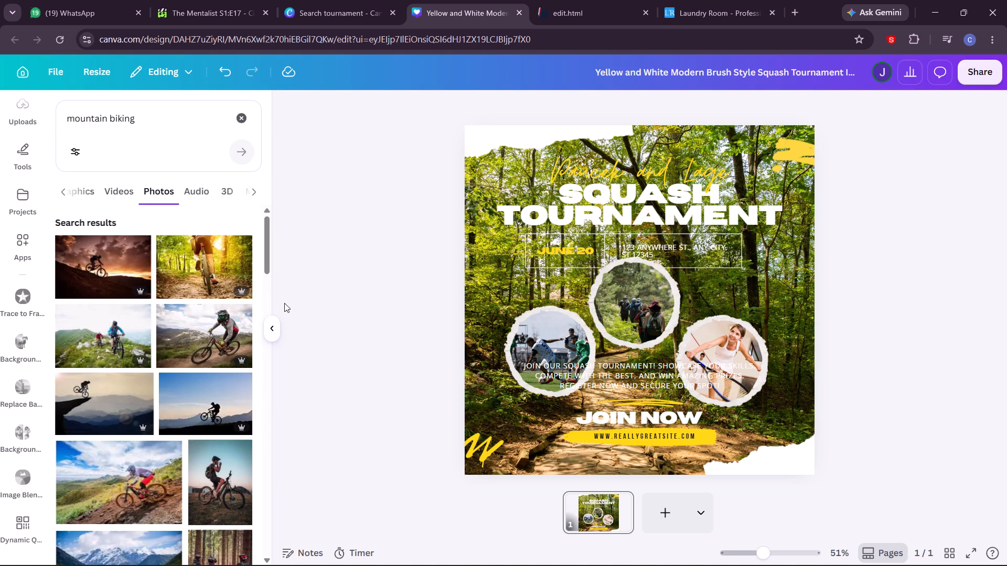
drag(259, 248, 260, 266)
drag(260, 266, 260, 276)
drag(264, 260, 265, 282)
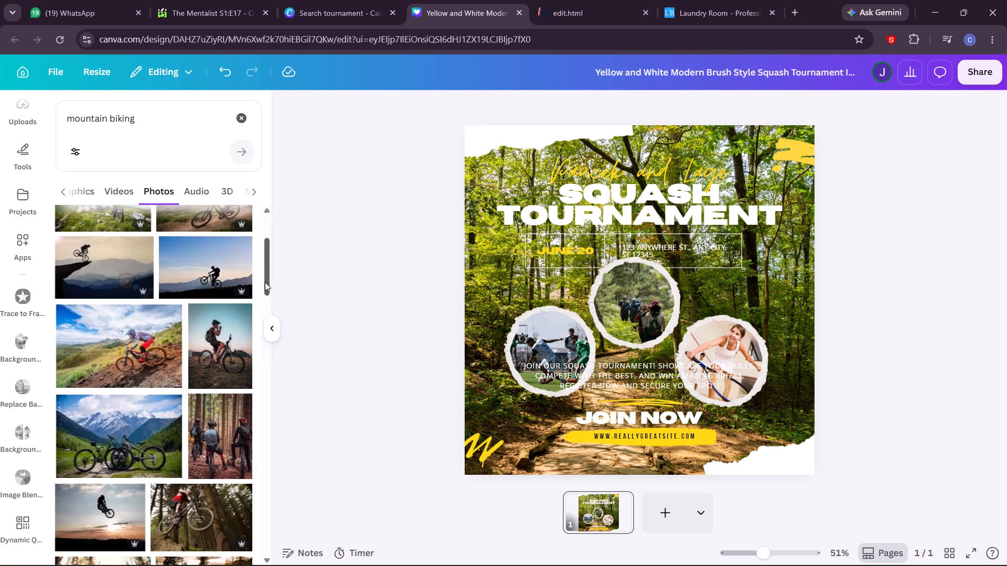
drag(265, 282, 265, 249)
Fill the right circular frame with the photo of a mountain biker riding a sunlit forest trail.
click(200, 261)
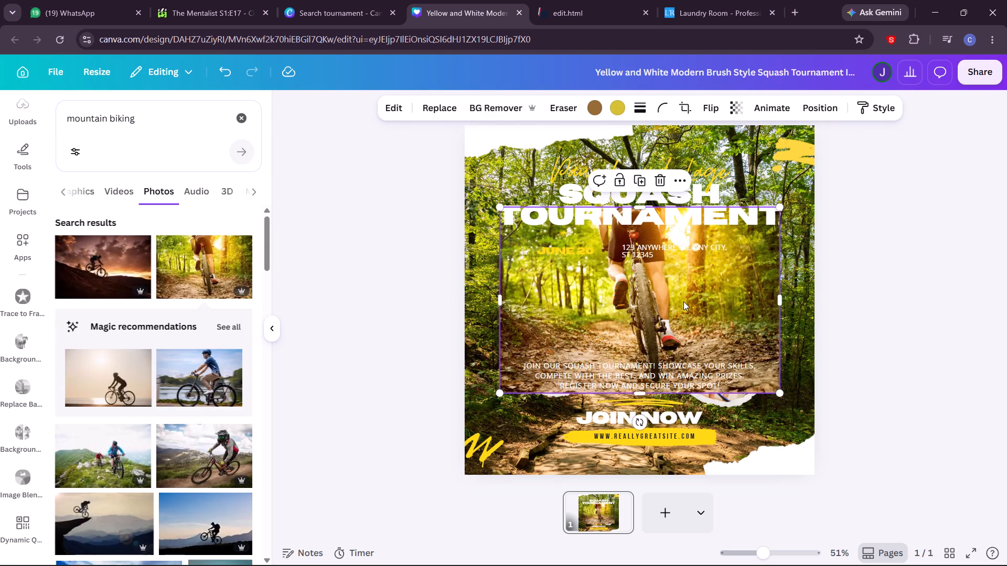
drag(683, 301, 748, 369)
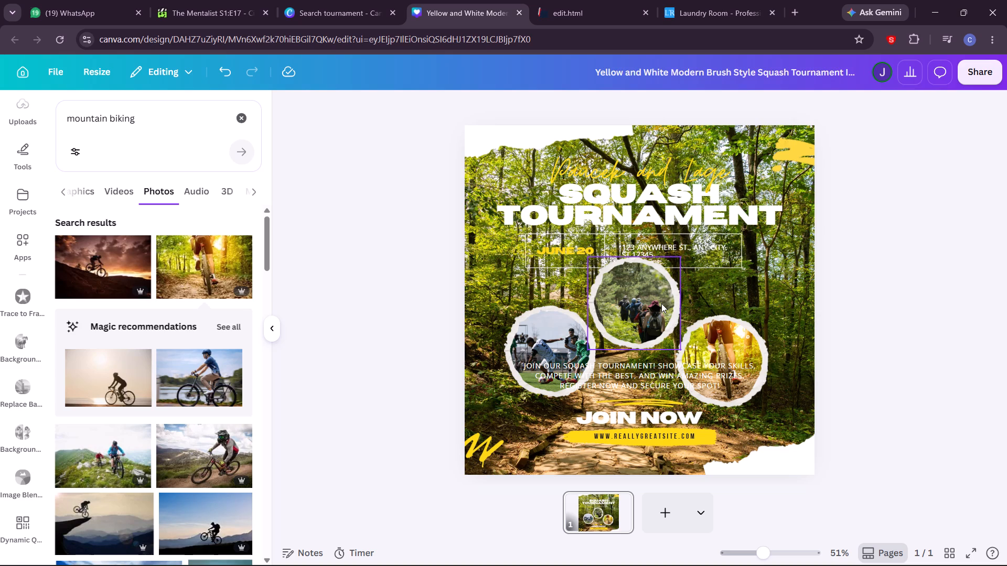
click(733, 277)
Move the left and right circular frames slightly inward and up, closer to the centre frame.
drag(534, 345, 539, 344)
drag(698, 357, 687, 350)
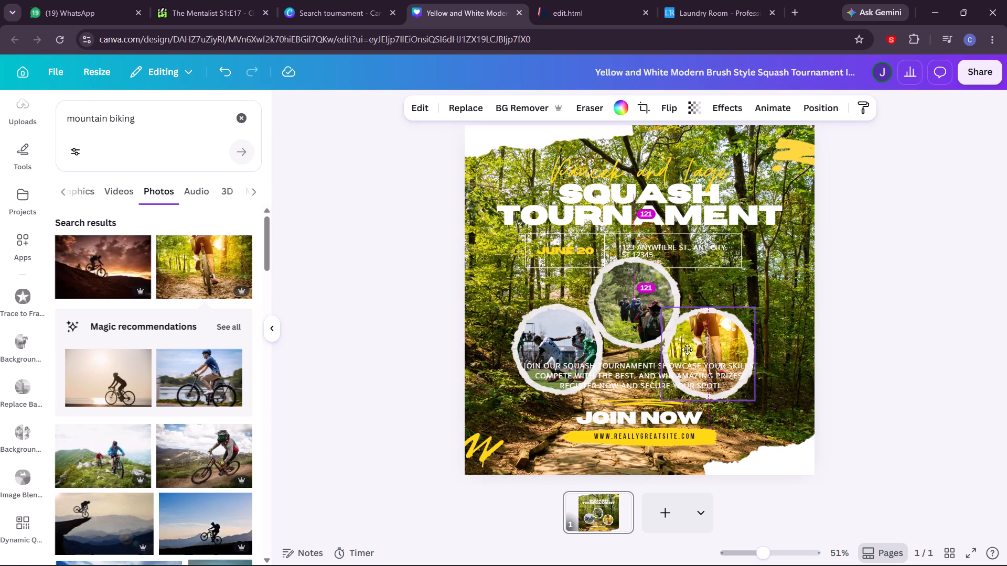
drag(687, 350, 692, 352)
drag(588, 343, 583, 343)
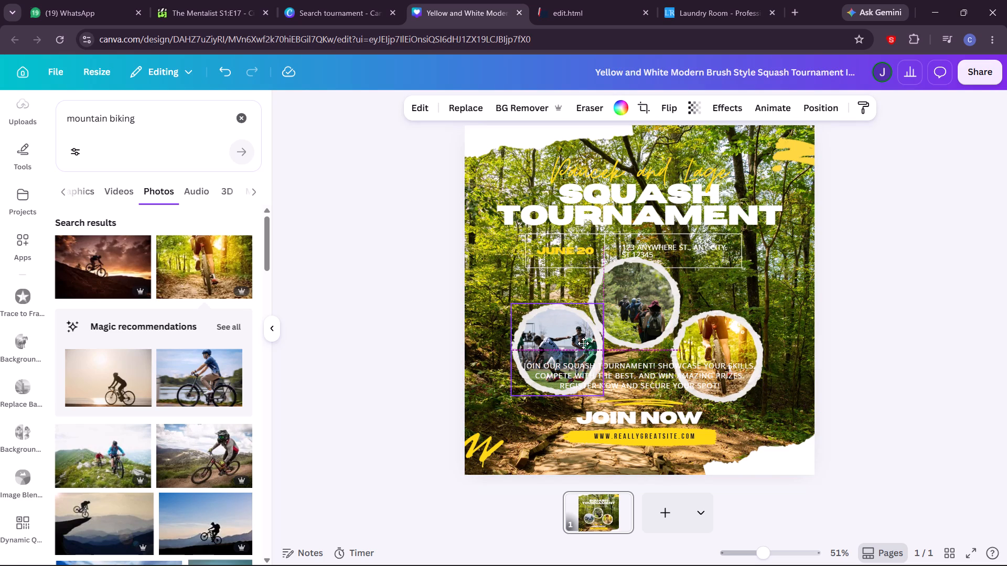
drag(583, 343, 582, 344)
Enlarge the left circular frame with the soccer photo to about 322 by 322.
drag(505, 399, 494, 415)
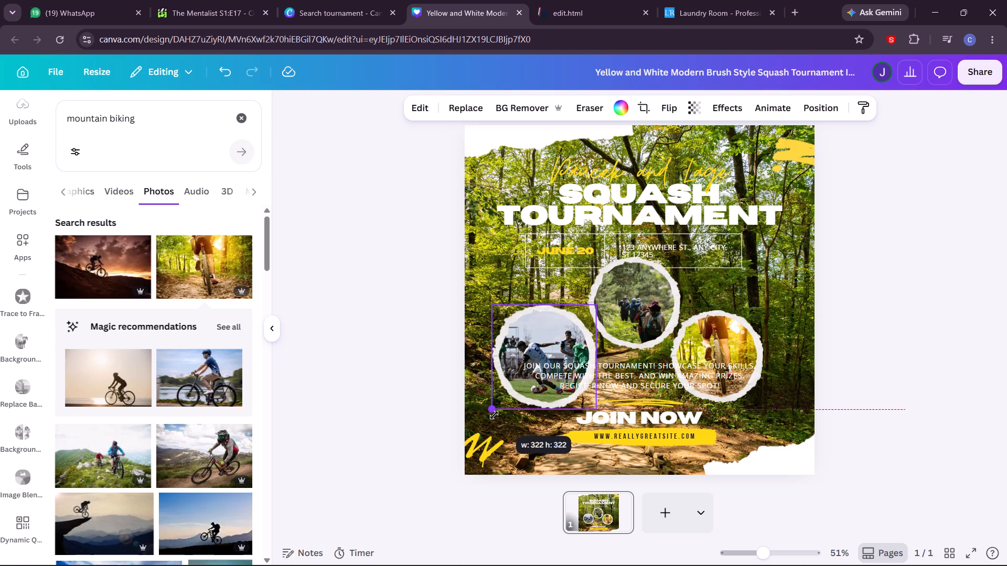
drag(494, 415, 494, 416)
Enlarge the centre circular frame with the hikers photo slightly and move it up a little between the other two frames.
click(631, 310)
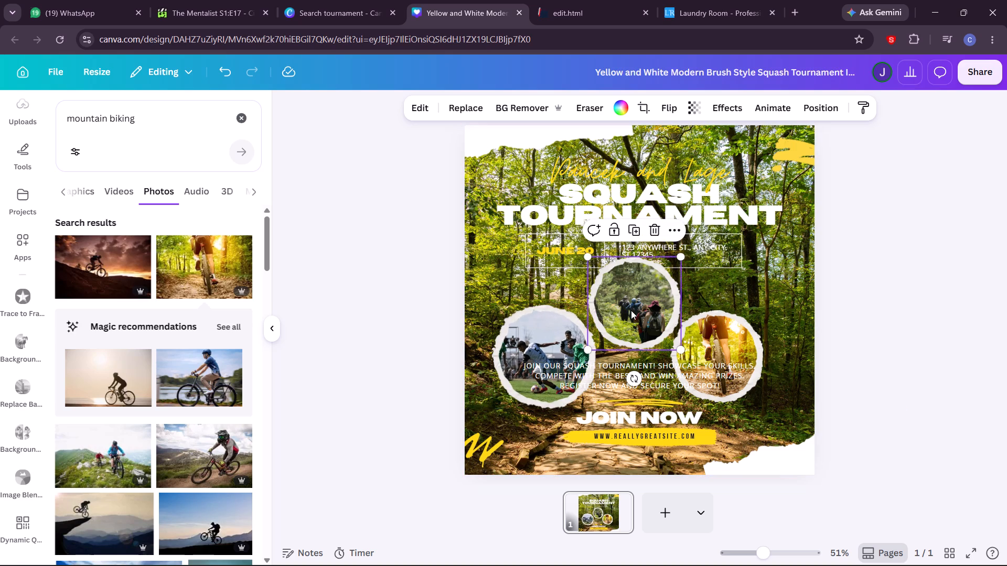
drag(585, 254, 574, 246)
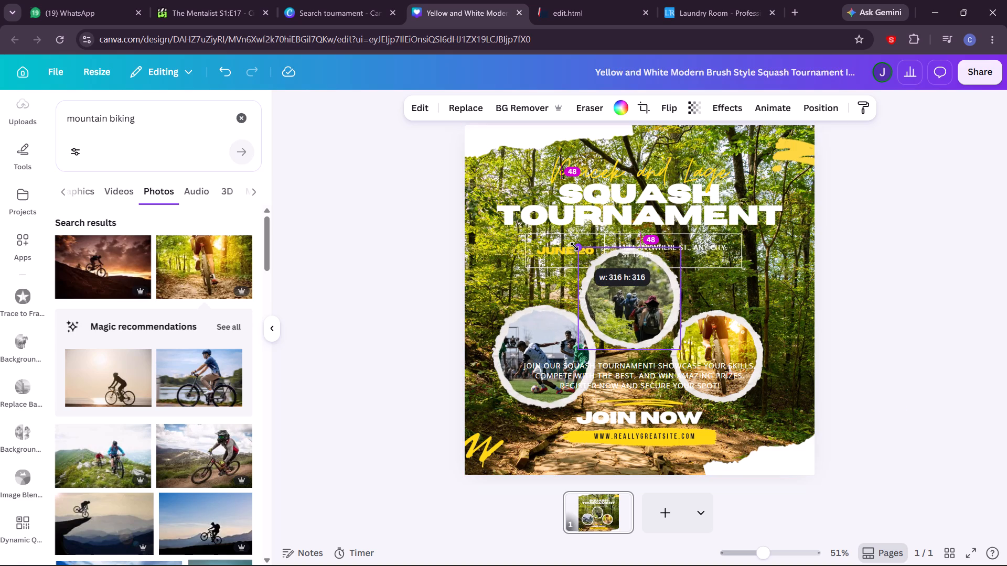
drag(574, 246, 580, 248)
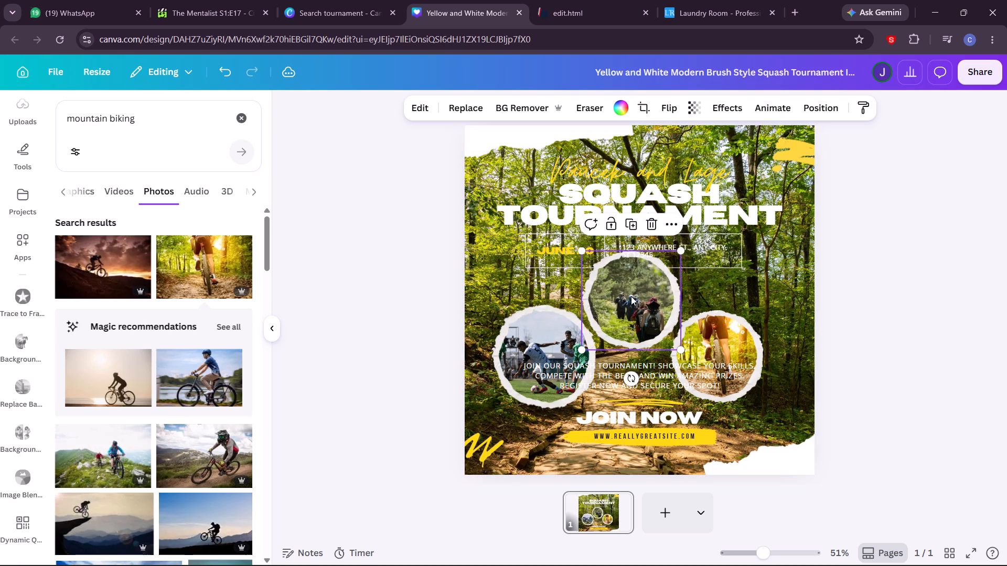
click(631, 296)
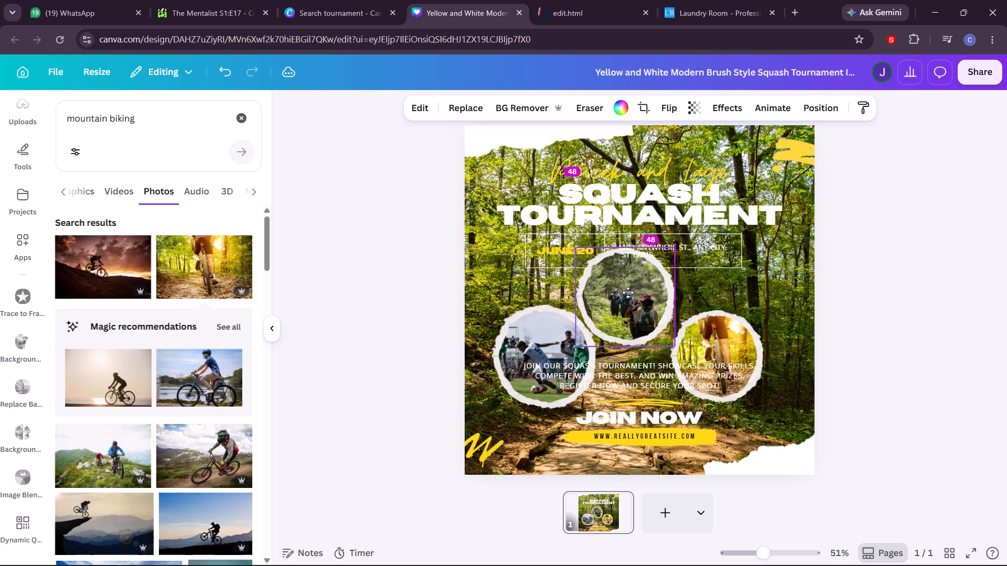
Enlarge the right circular frame with the mountain biker to about 324 by 324 and shift it slightly outward, matching the left frame.
click(715, 331)
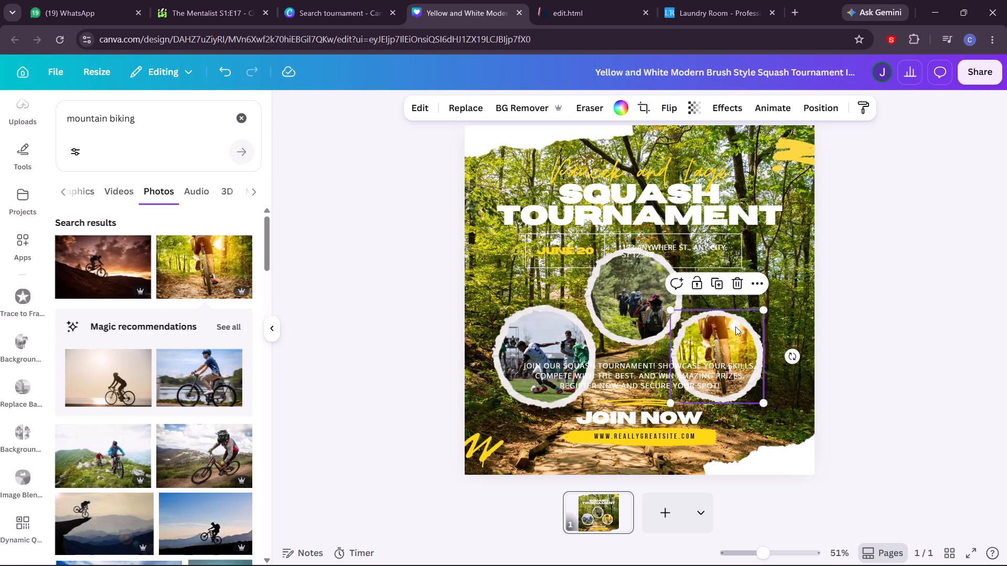
drag(762, 307, 771, 307)
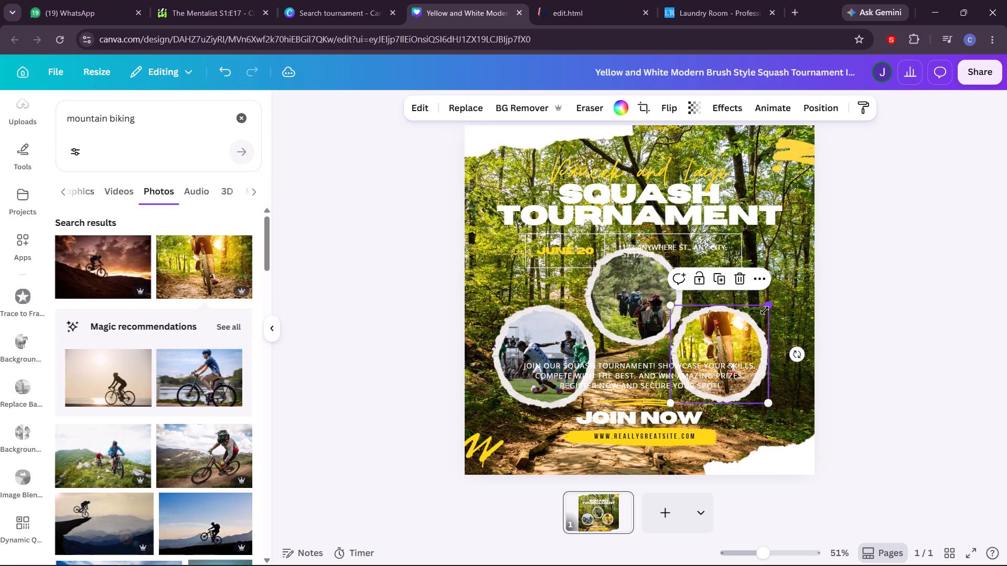
drag(733, 328, 737, 335)
click(562, 339)
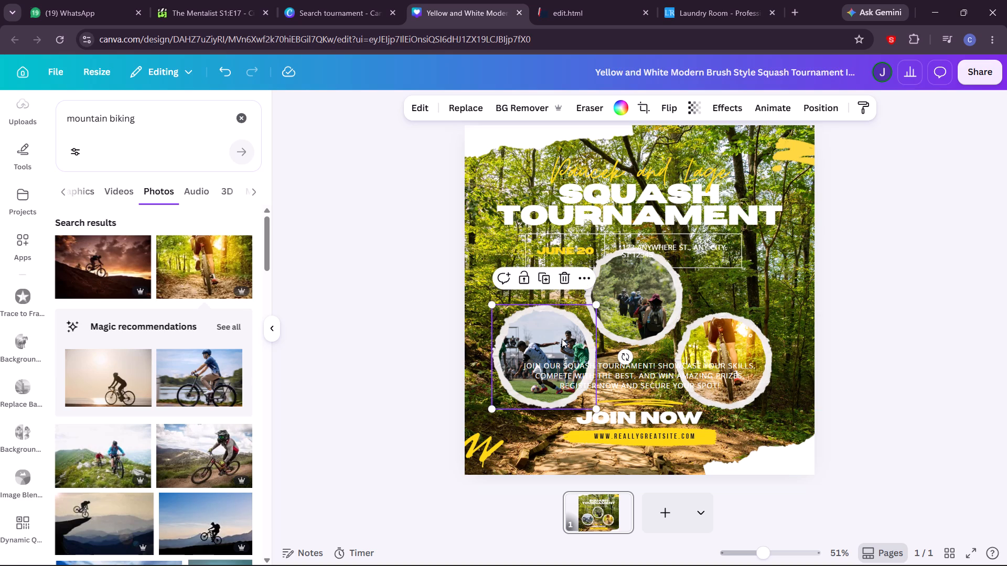
click(597, 306)
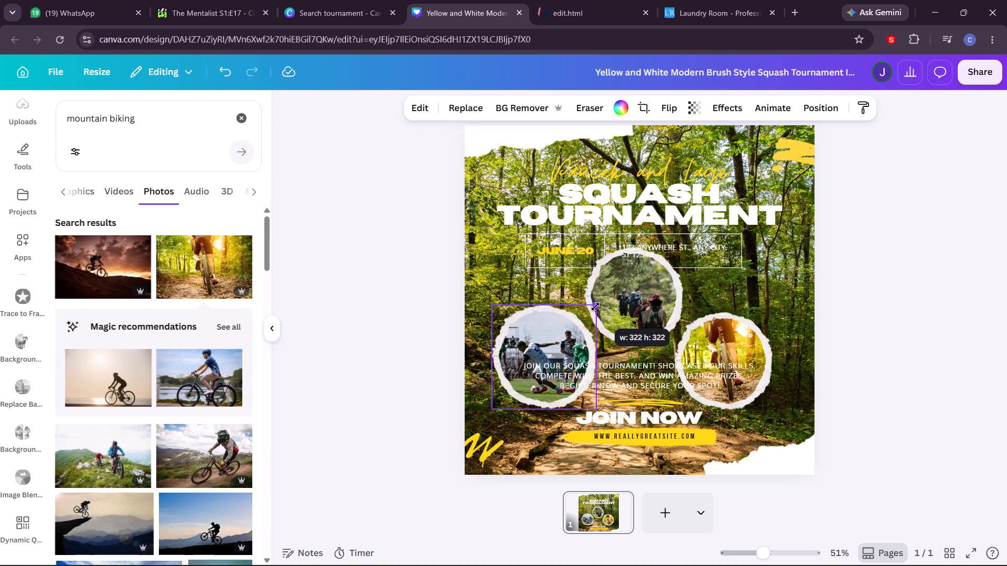
click(719, 329)
drag(776, 313, 780, 311)
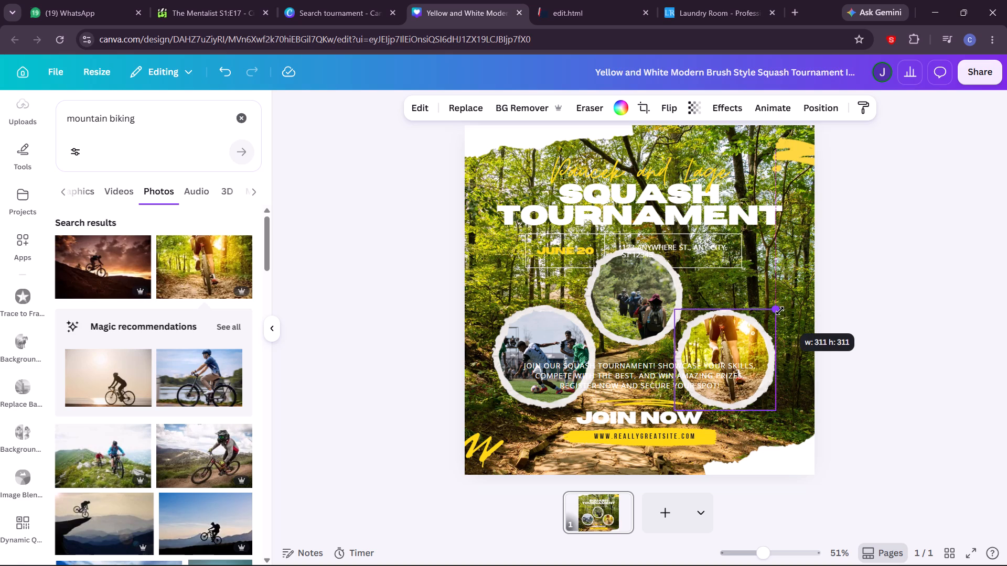
drag(780, 311, 785, 308)
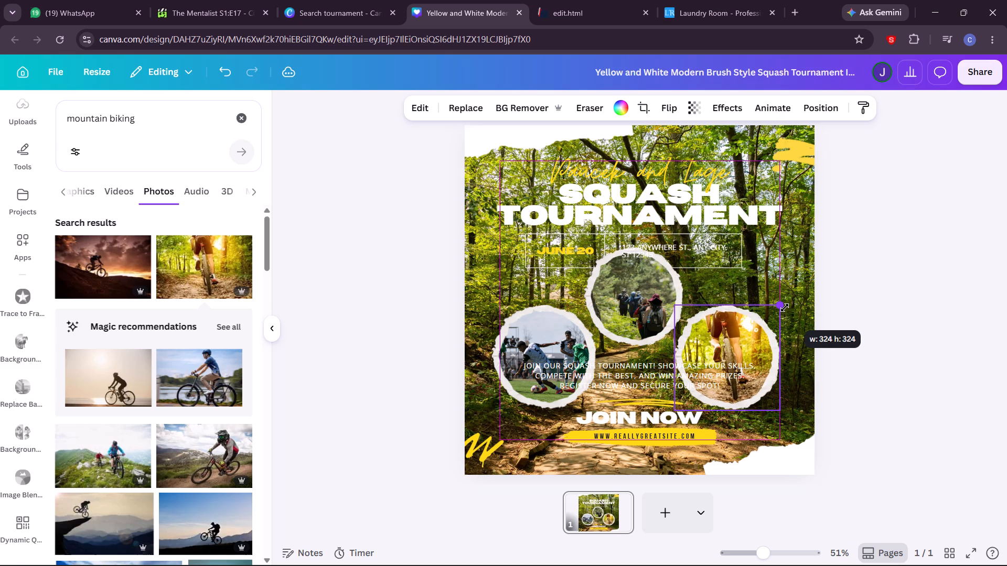
drag(785, 308, 783, 309)
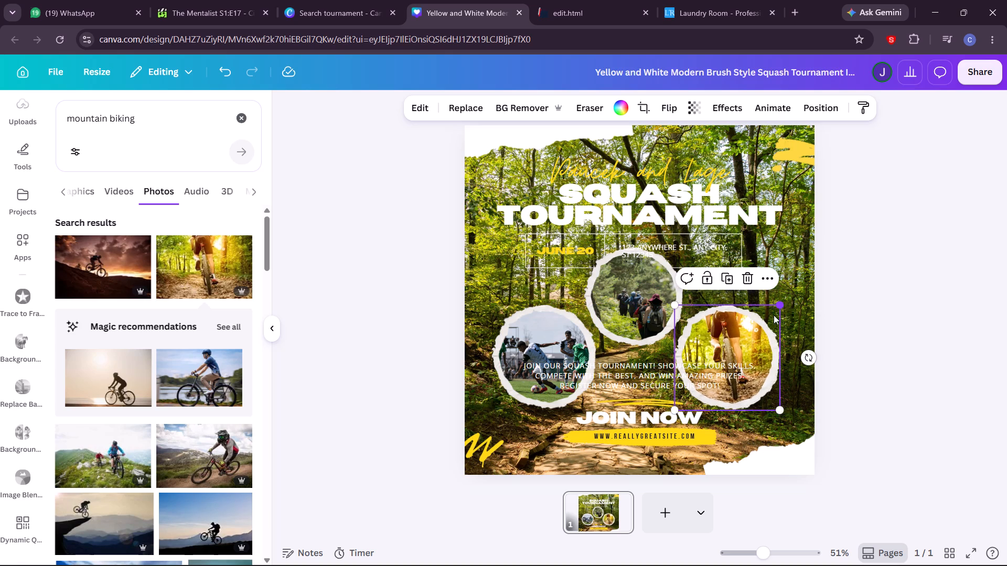
click(777, 306)
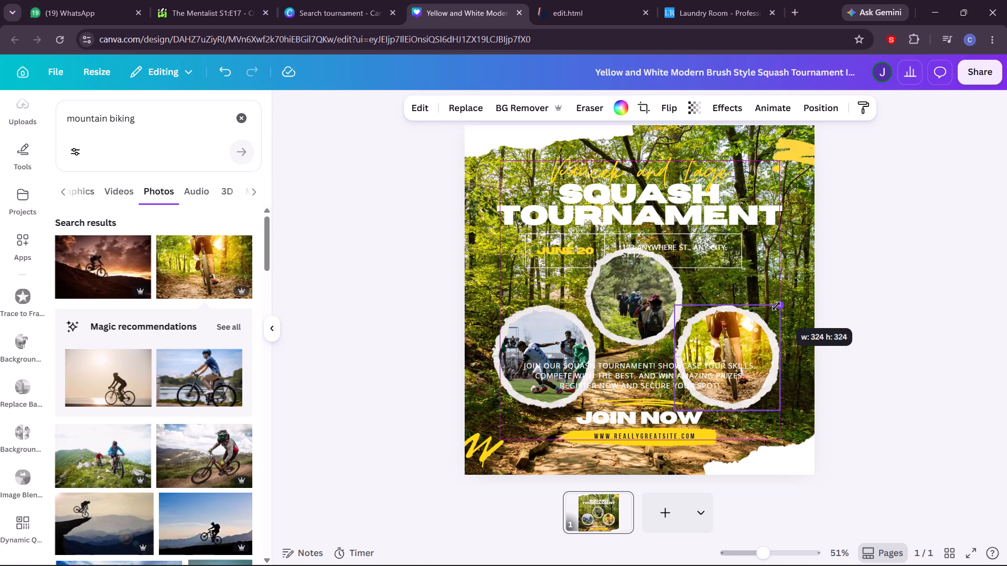
click(749, 330)
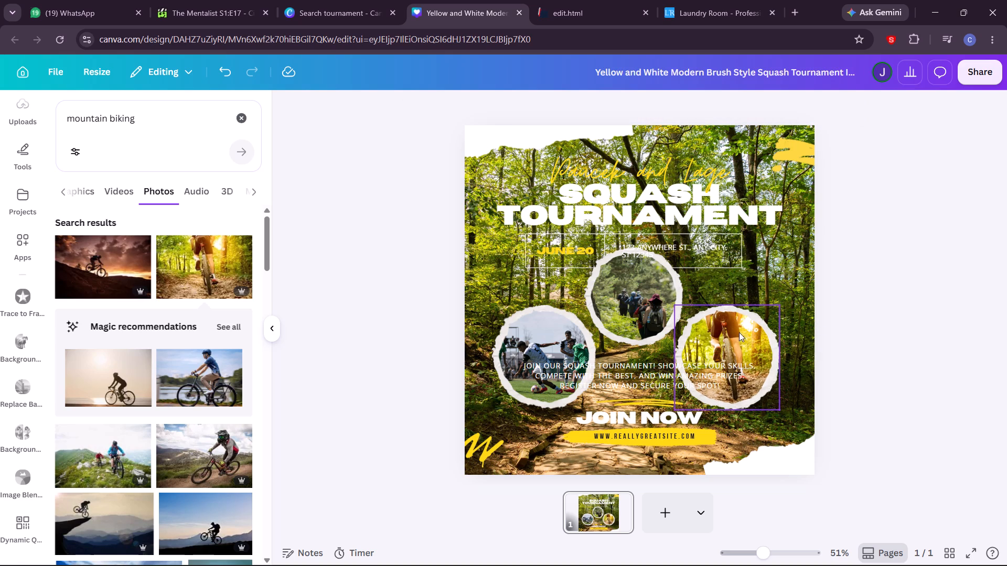
Clear the mountain biking search and add a square from the basic shapes to the poster.
click(274, 326)
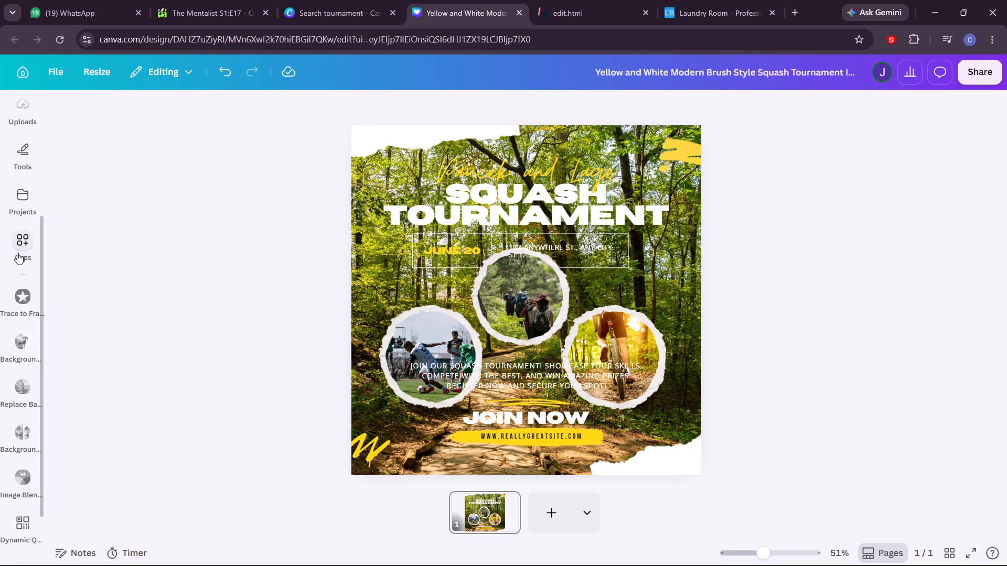
scroll(36, 266, up, 1)
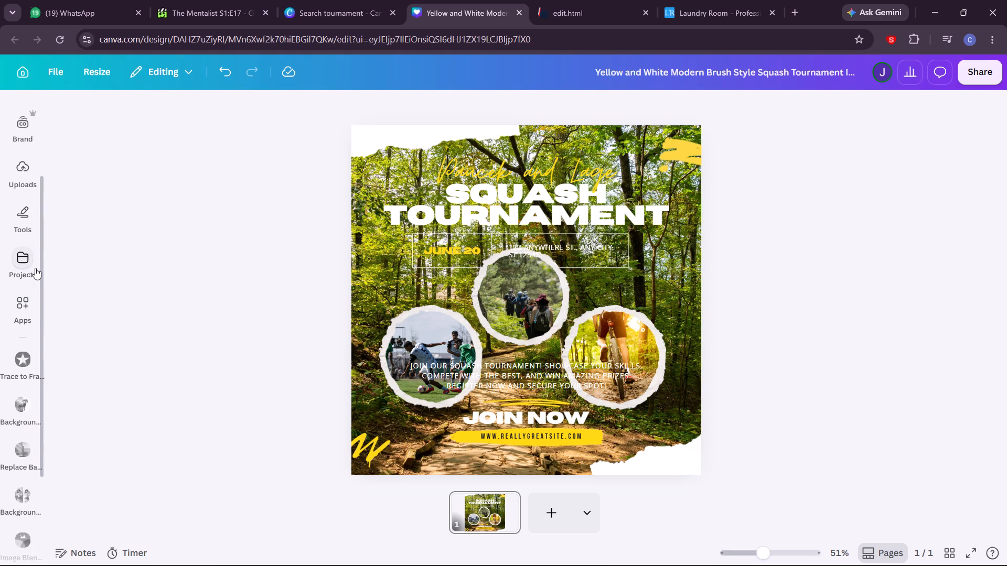
scroll(28, 271, up, 8)
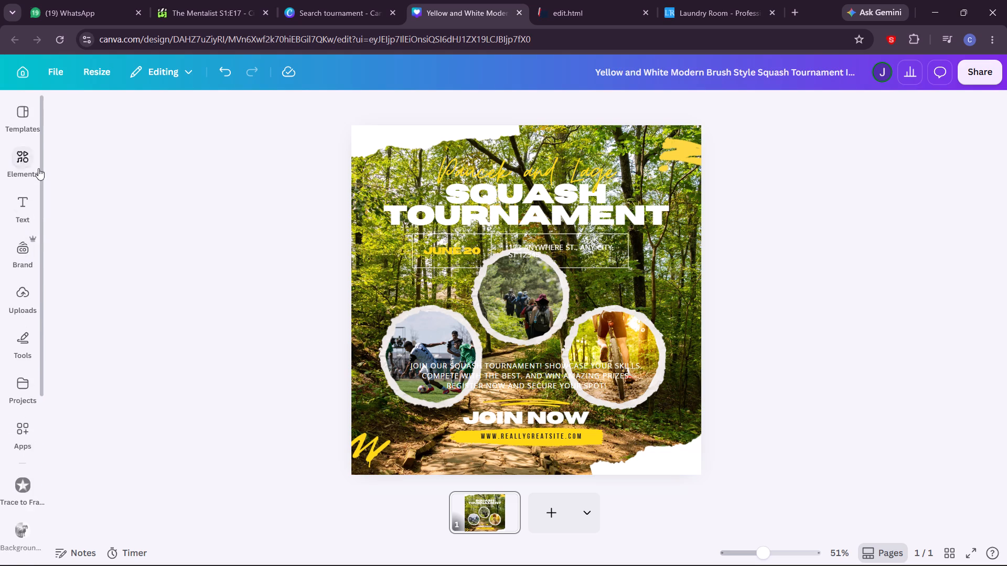
click(23, 150)
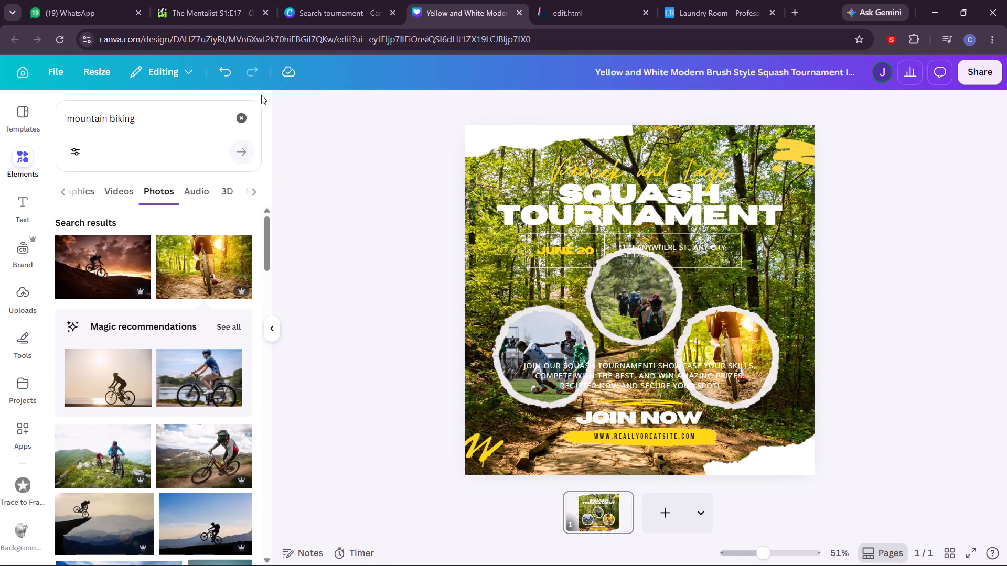
click(246, 118)
click(143, 151)
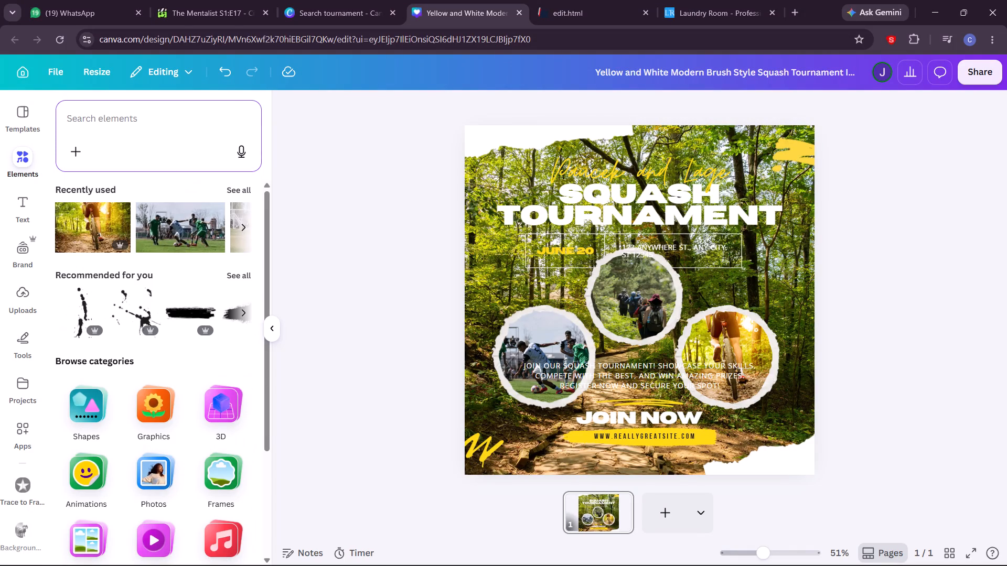
click(88, 404)
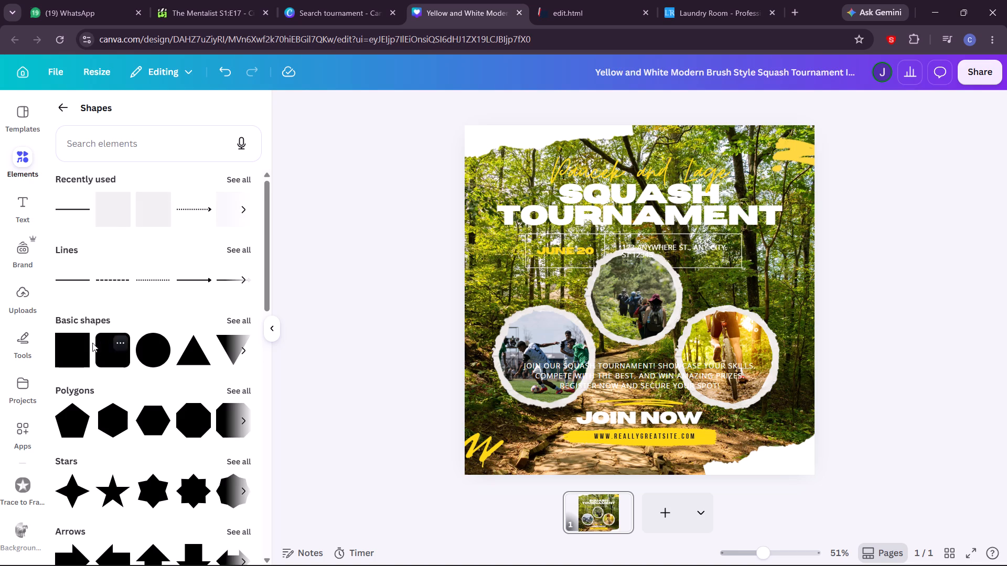
click(68, 352)
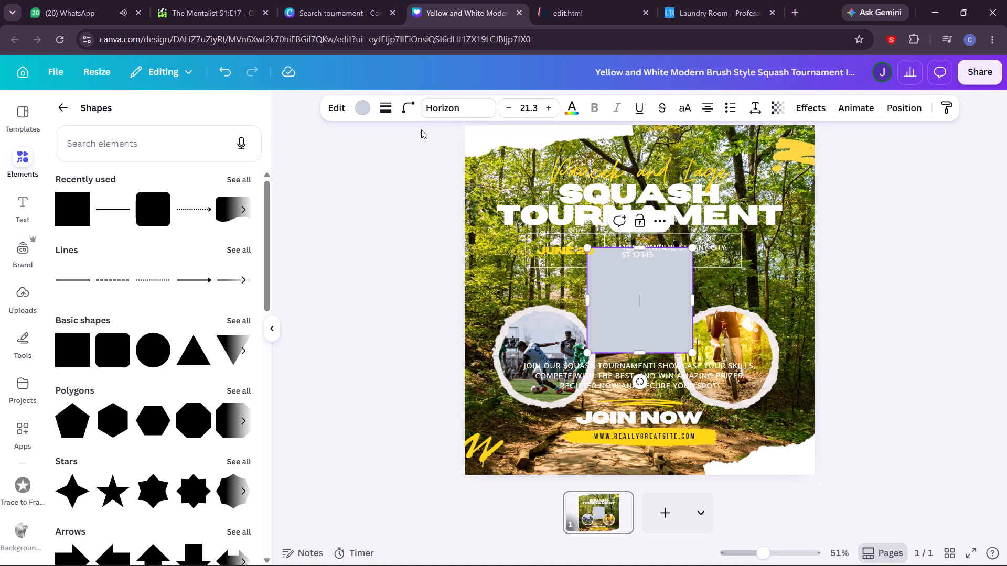
Fill the new square with black and set its transparency to 29.
click(360, 111)
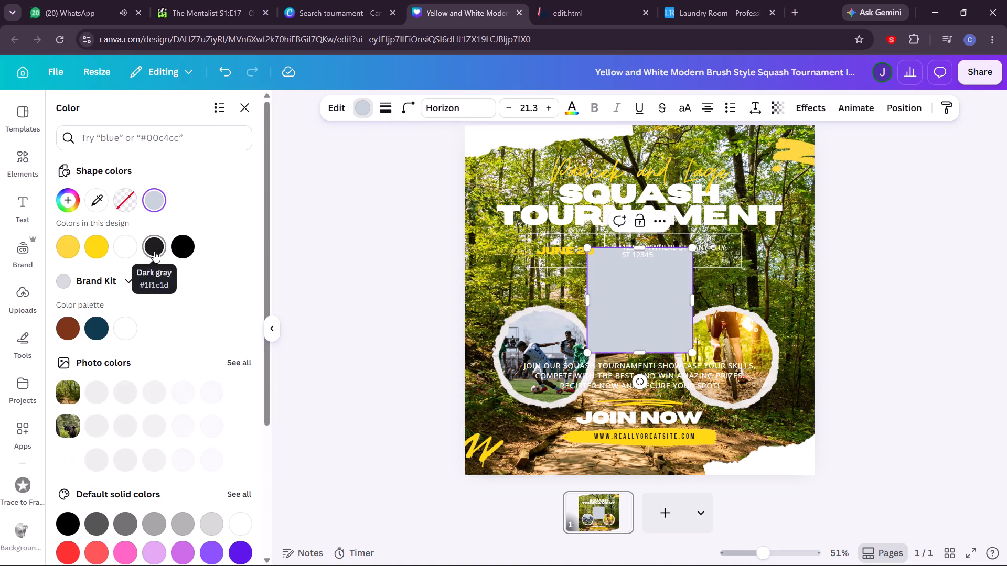
click(154, 251)
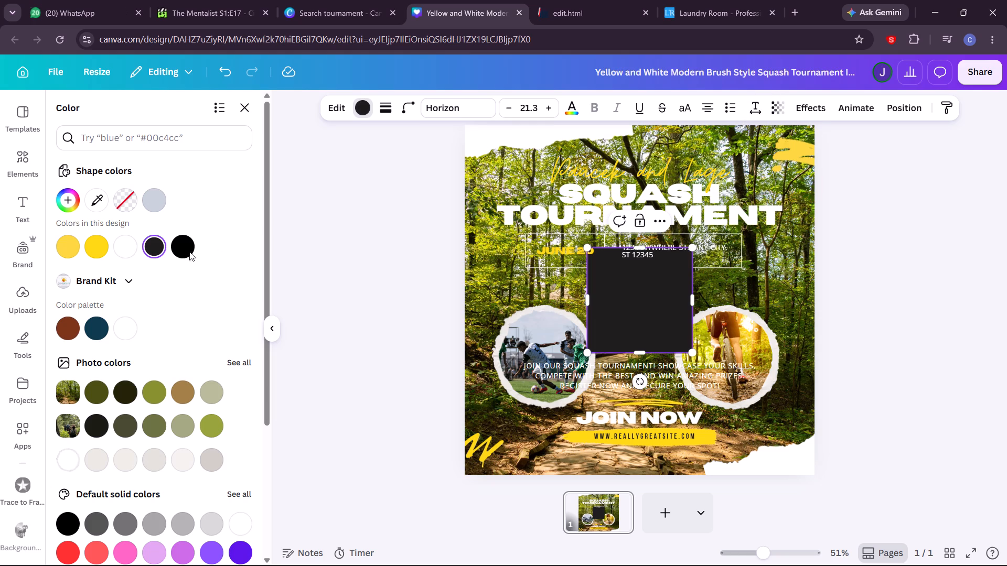
click(174, 251)
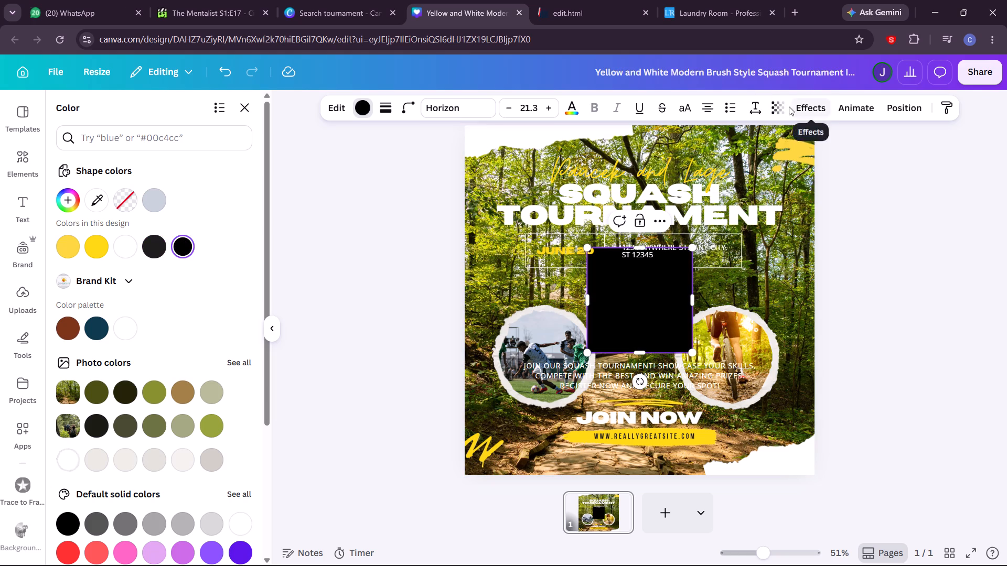
click(786, 107)
drag(806, 164, 755, 168)
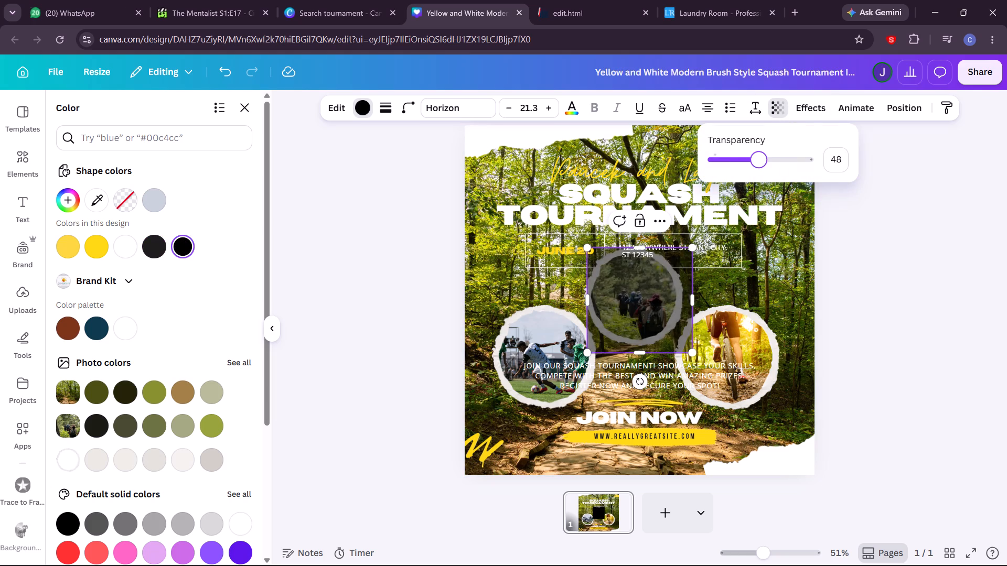
drag(755, 168, 741, 173)
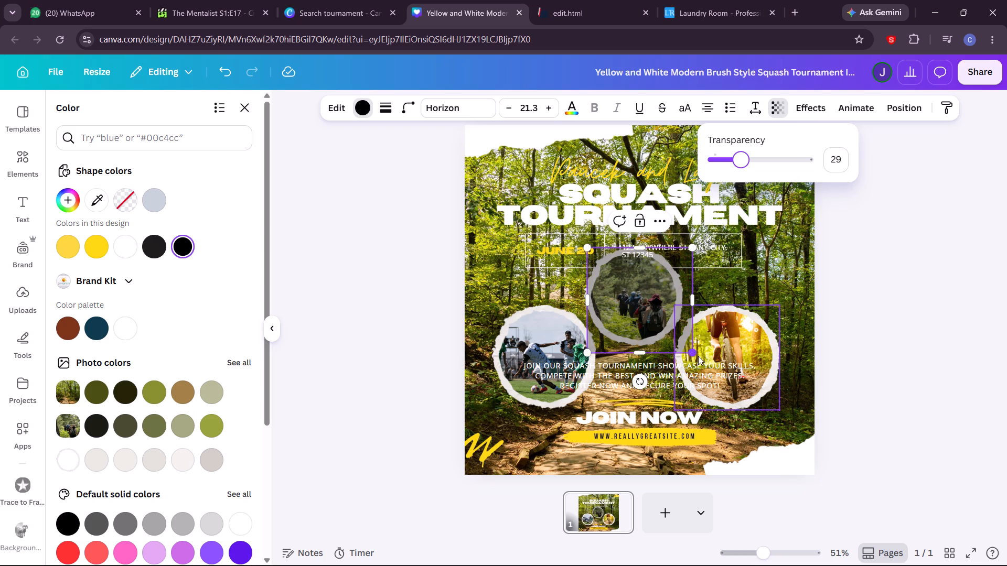
Stretch the translucent black square over the poster as a dark overlay, about 1,186 wide and reaching past the poster's top edge.
drag(691, 351, 842, 470)
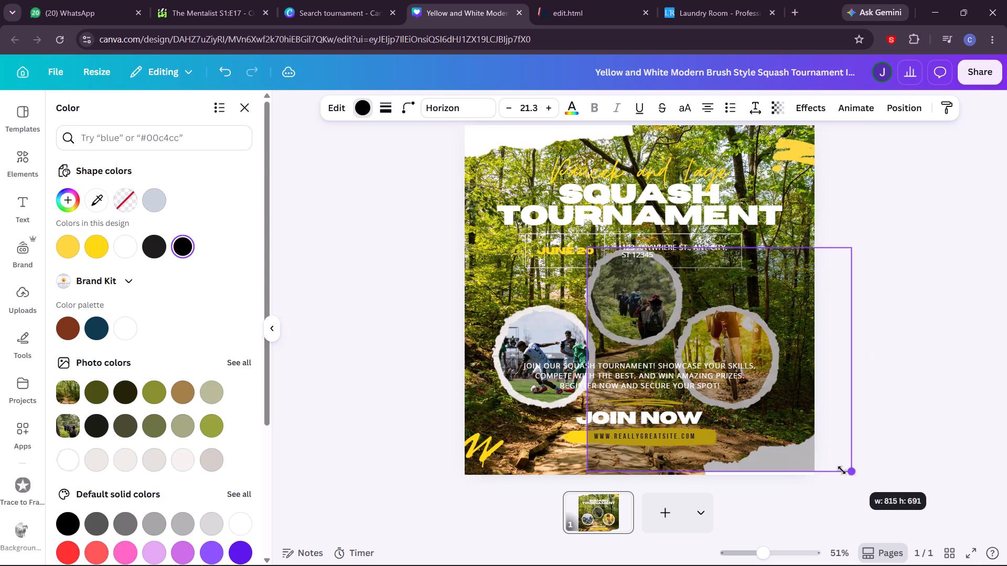
drag(842, 470, 842, 471)
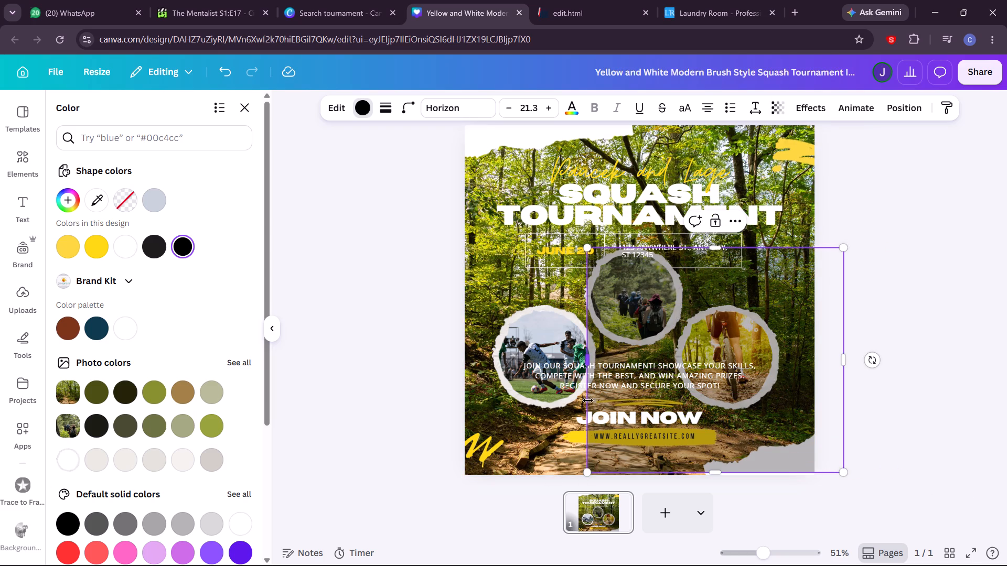
drag(586, 355, 486, 358)
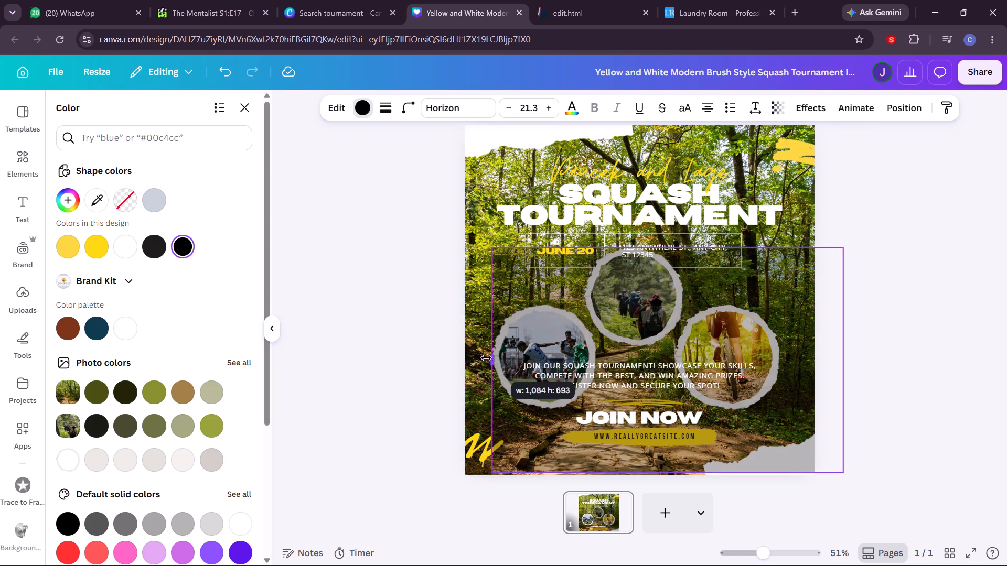
drag(486, 358, 459, 357)
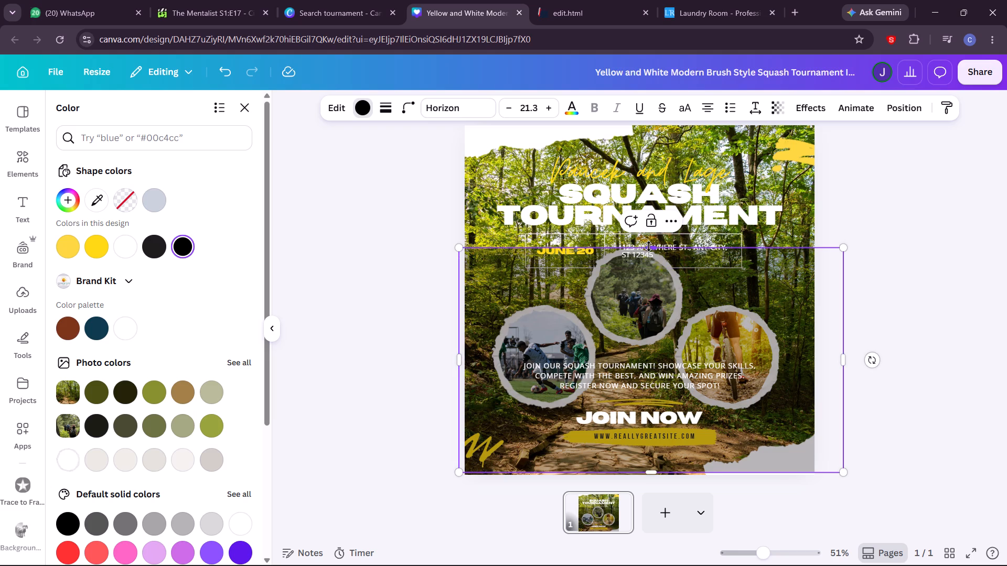
drag(649, 246, 629, 99)
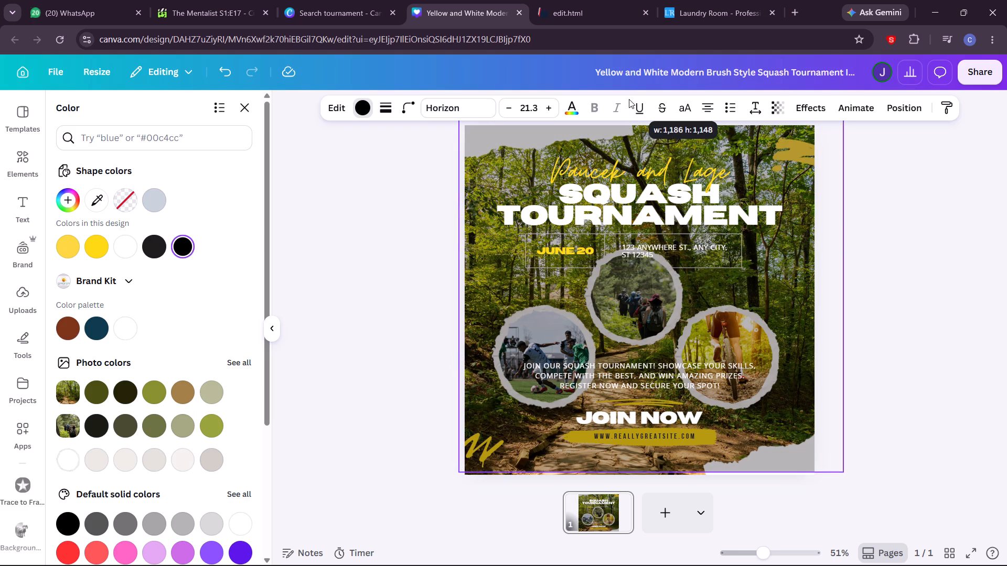
drag(629, 99, 633, 144)
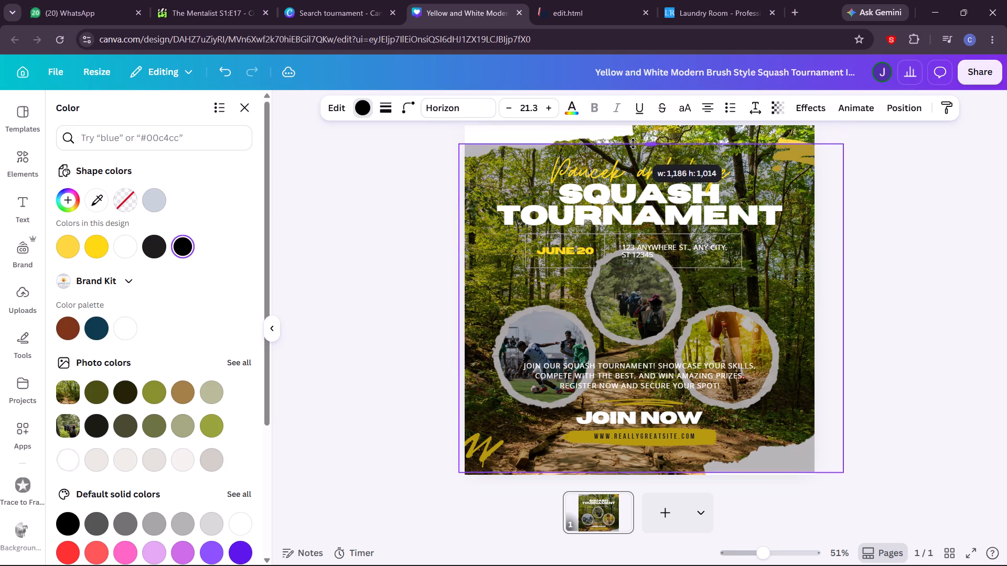
drag(633, 144, 650, 224)
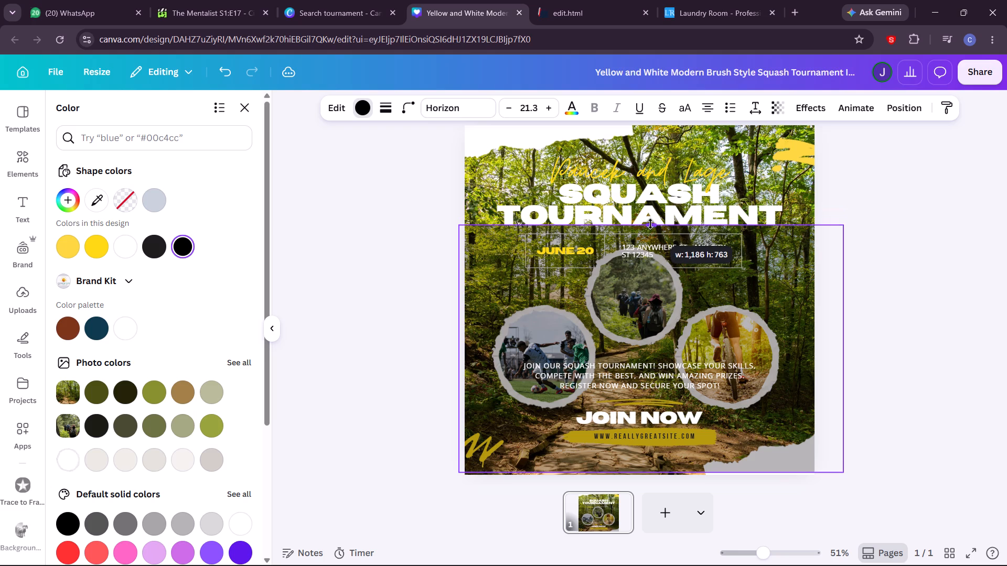
drag(650, 224, 636, 115)
scroll(673, 233, up, 2)
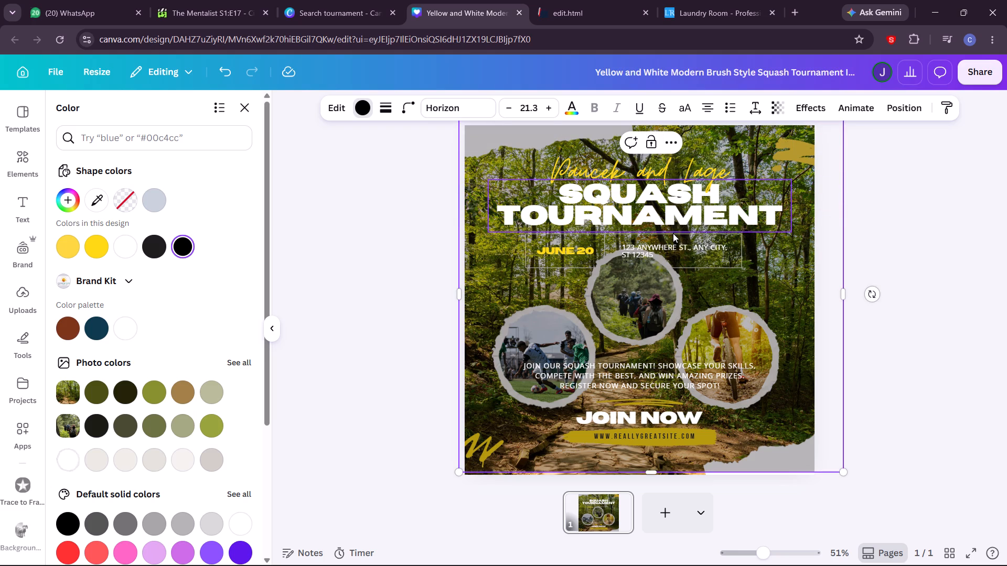
scroll(669, 234, up, 5)
scroll(767, 232, up, 5)
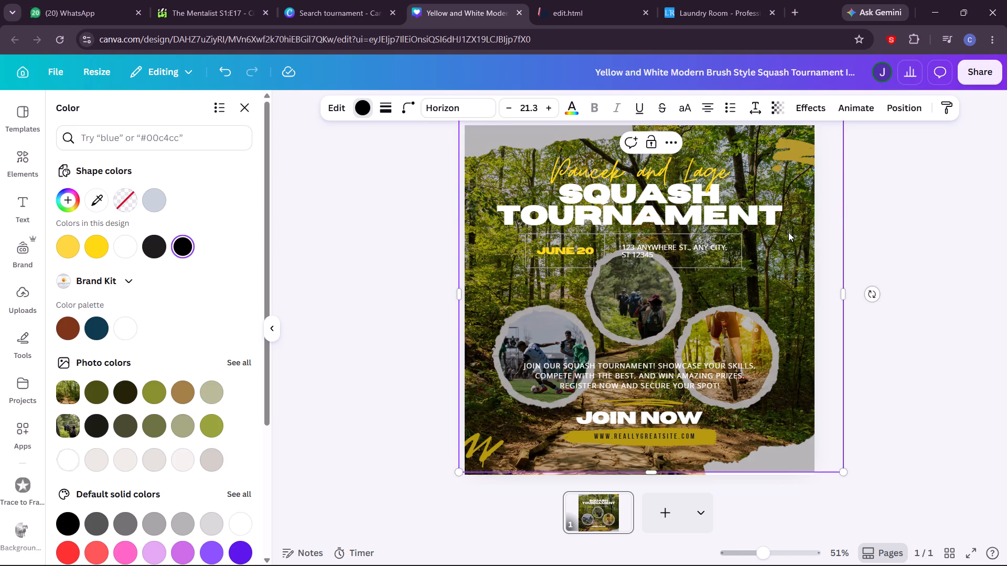
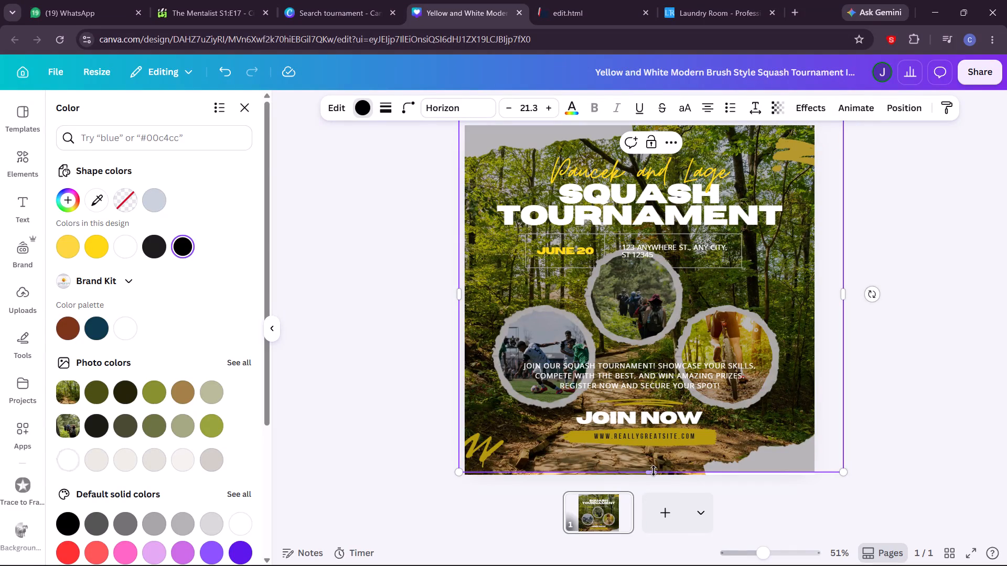
Extend the translucent black overlay down to the poster's bottom edge.
drag(653, 473, 653, 480)
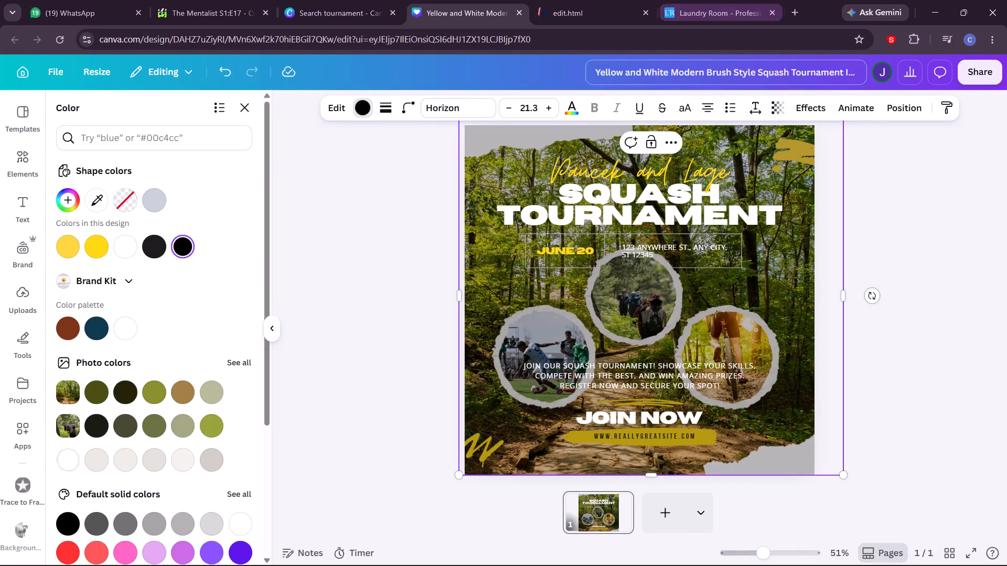
Set the black overlay's transparency to 40.
click(782, 104)
drag(745, 168, 735, 169)
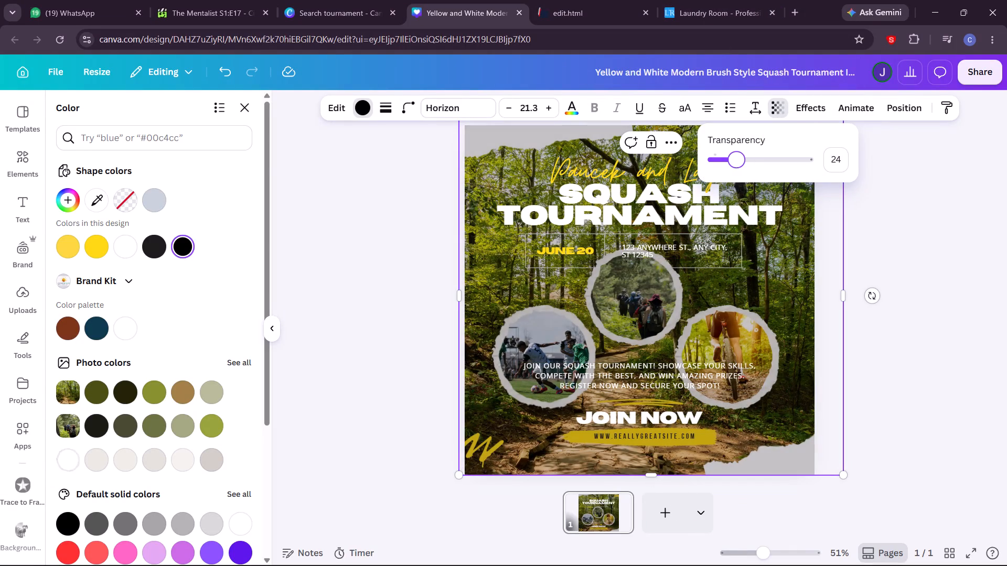
drag(735, 169, 734, 165)
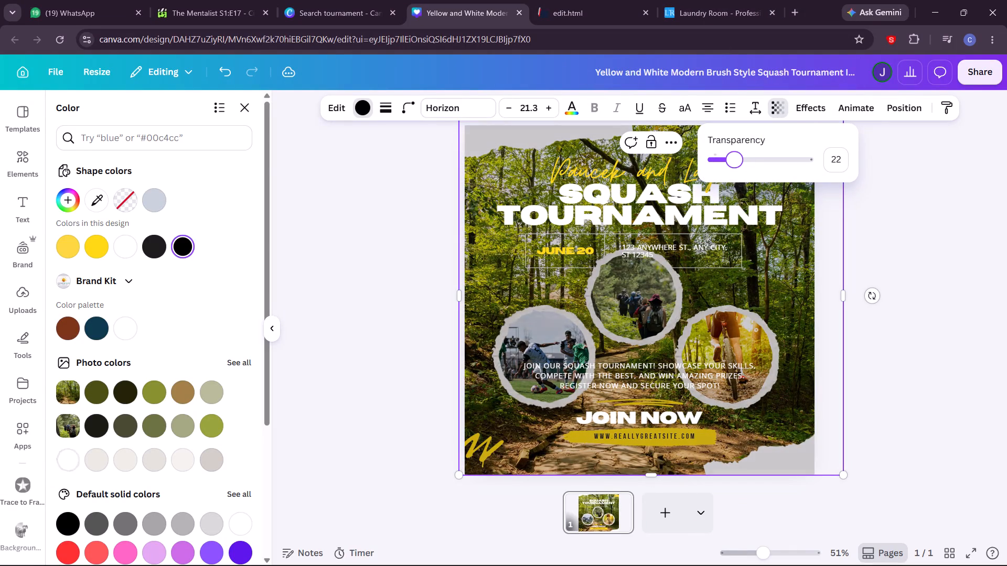
drag(734, 165, 749, 160)
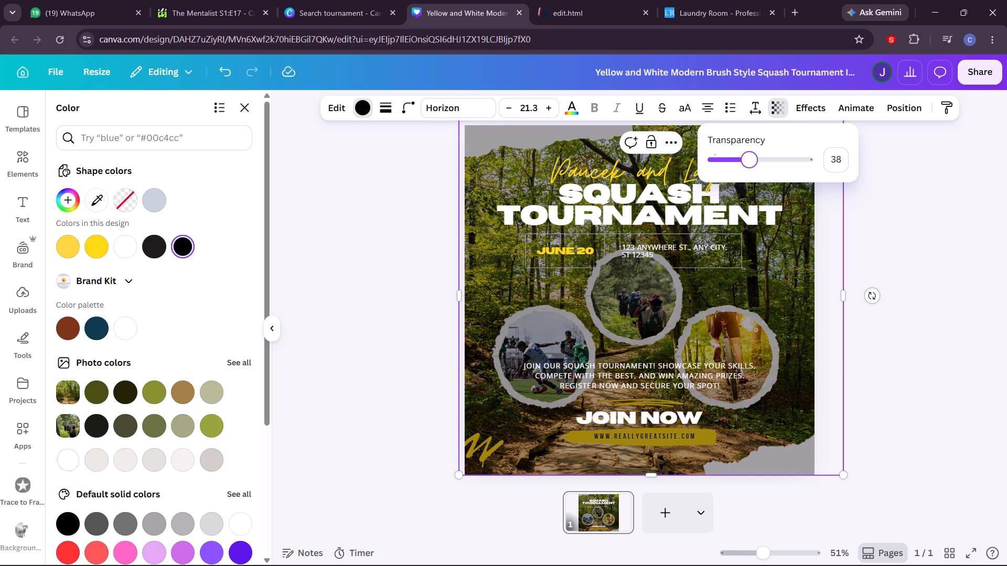
drag(749, 160, 745, 159)
drag(745, 159, 751, 158)
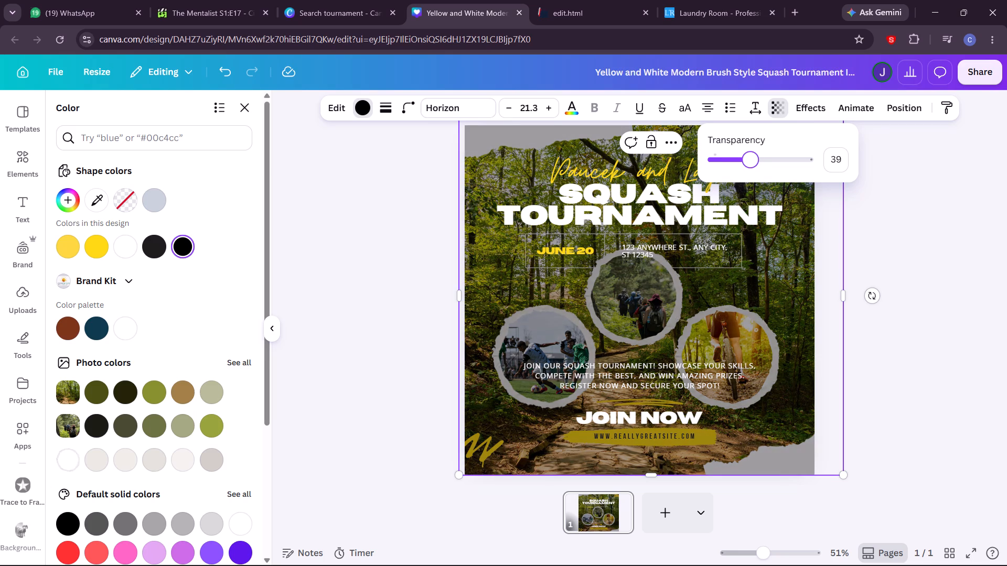
drag(751, 158, 751, 158)
scroll(679, 295, up, 10)
scroll(662, 254, up, 5)
click(916, 338)
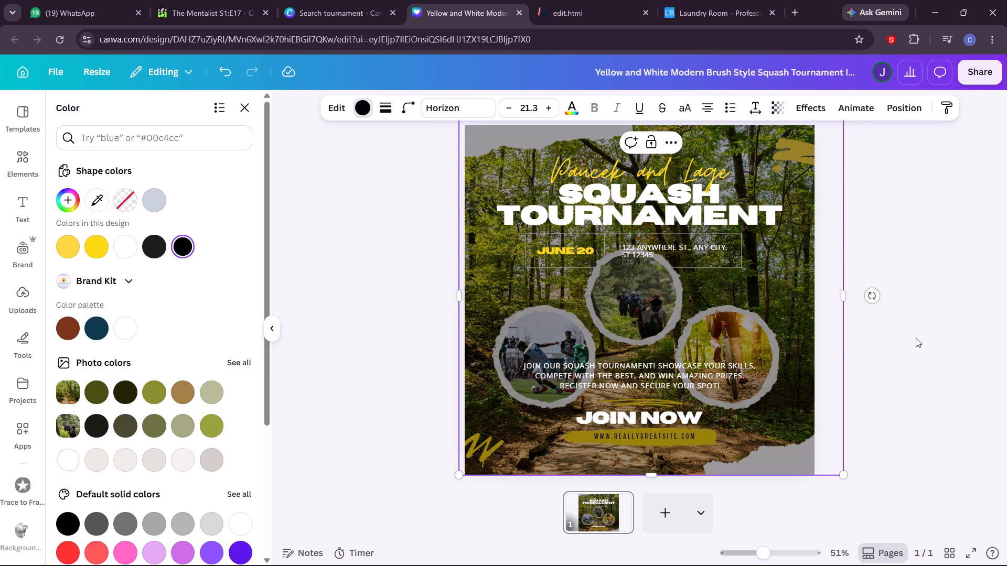
Collapse the color options beside the canvas to give the poster more room.
scroll(746, 391, up, 11)
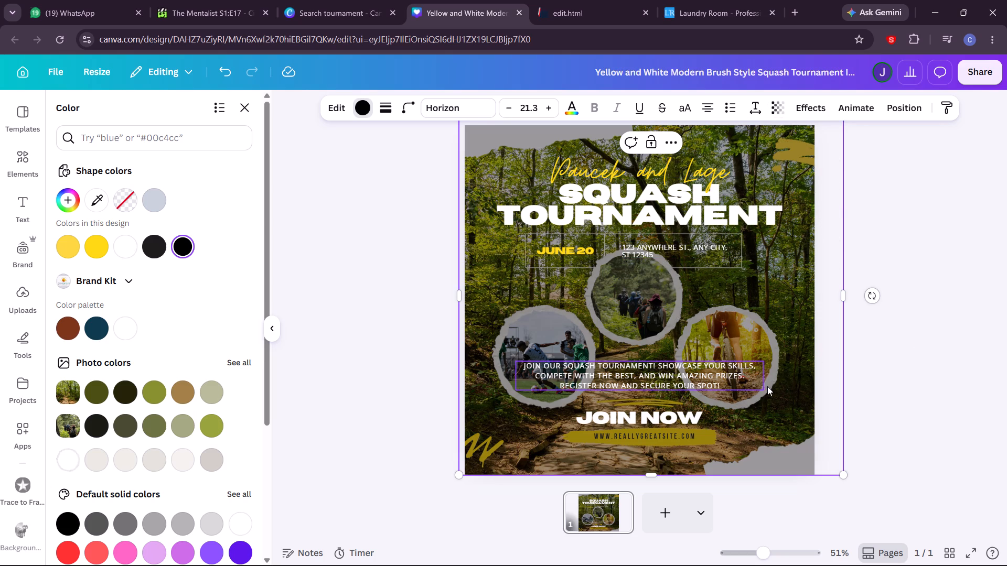
middle_click(933, 192)
middle_click(924, 213)
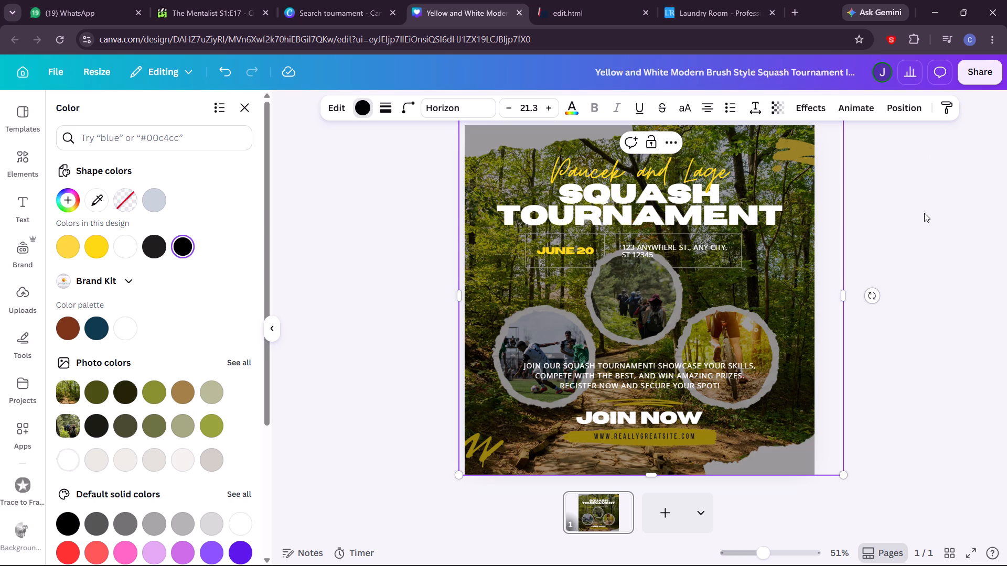
click(269, 324)
scroll(430, 356, up, 1)
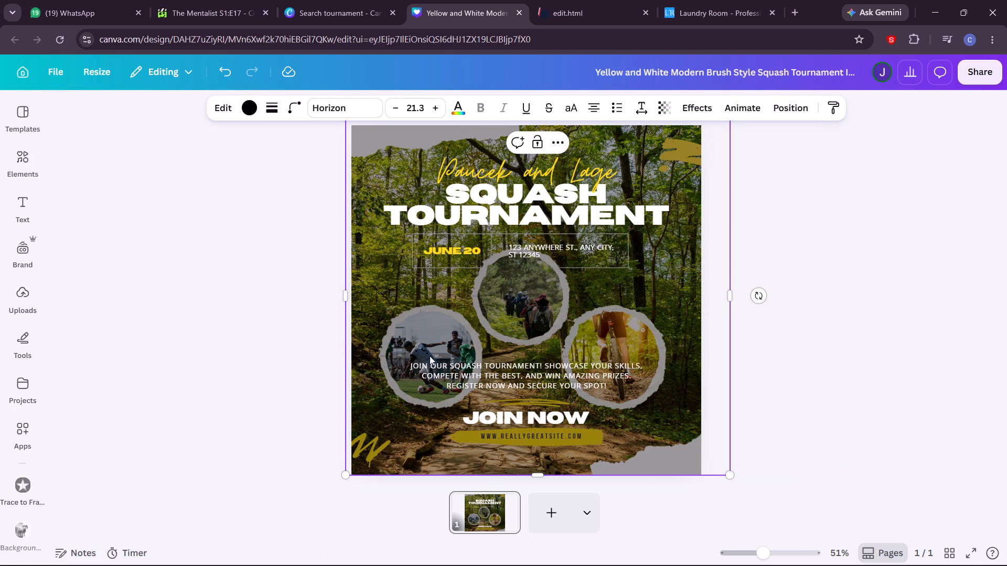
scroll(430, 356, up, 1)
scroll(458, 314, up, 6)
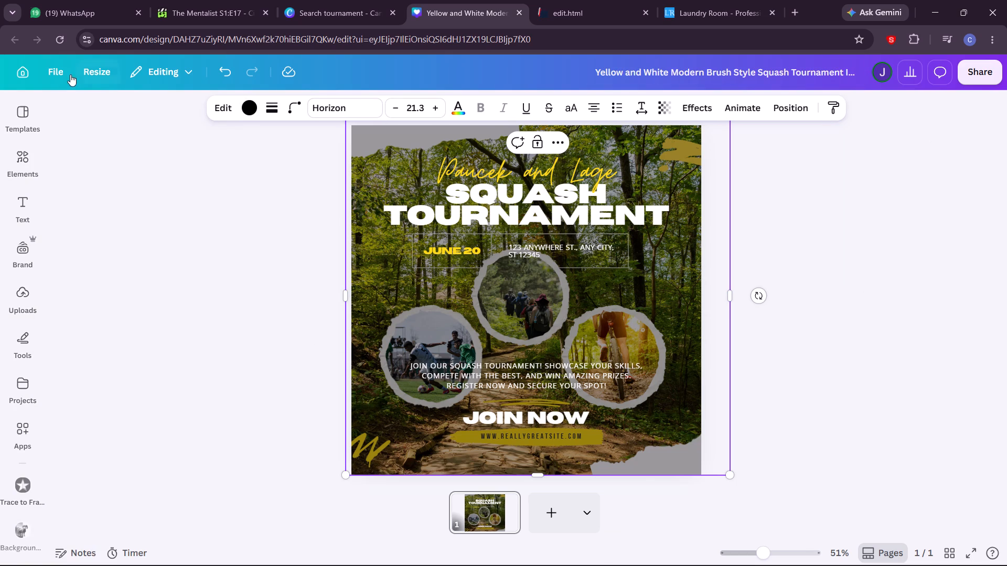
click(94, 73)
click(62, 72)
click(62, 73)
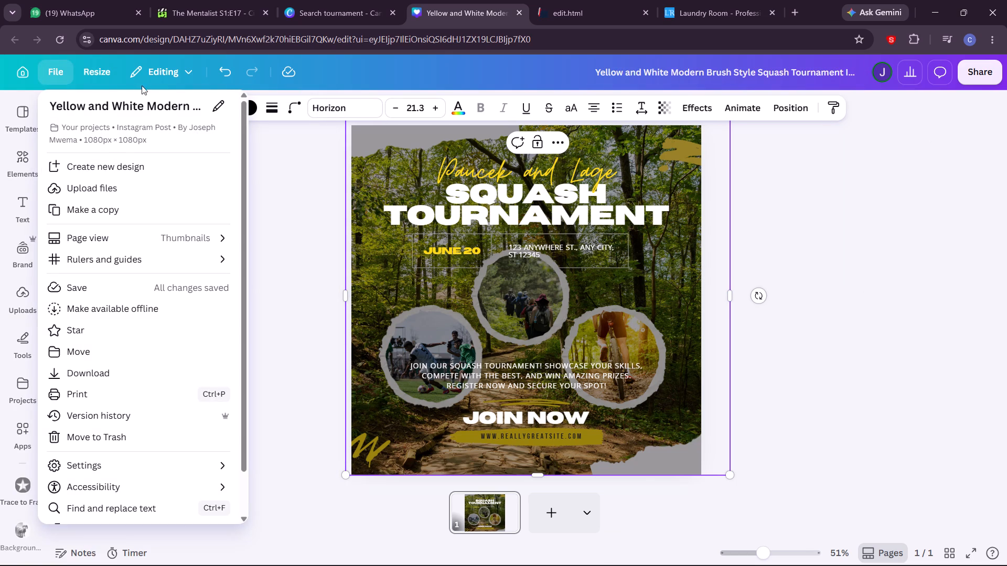
Resize the squash tournament design itself, without making a copy, to the suggested Instagram Post (4:5) size, 1080 × 1350 px.
click(105, 70)
click(98, 78)
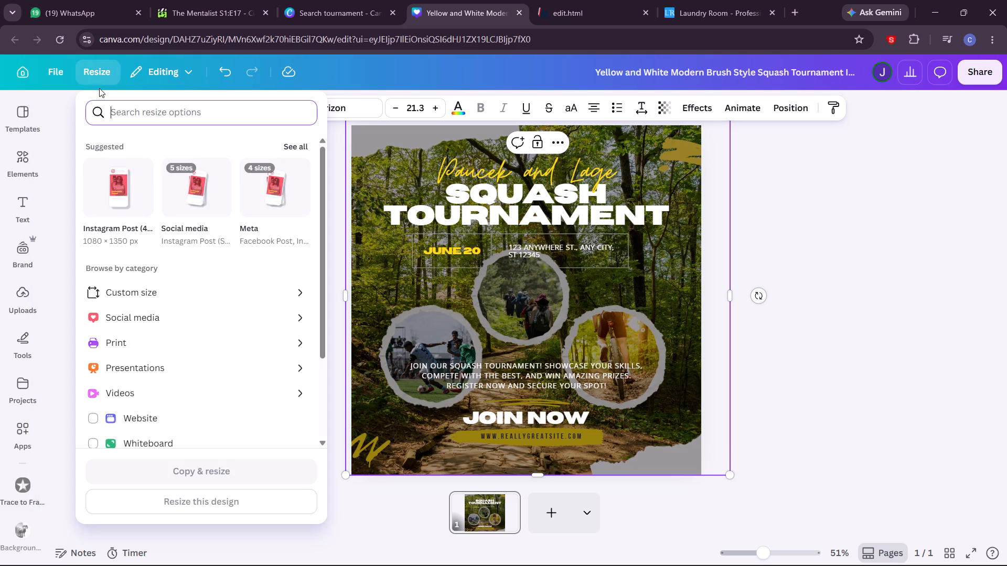
click(136, 232)
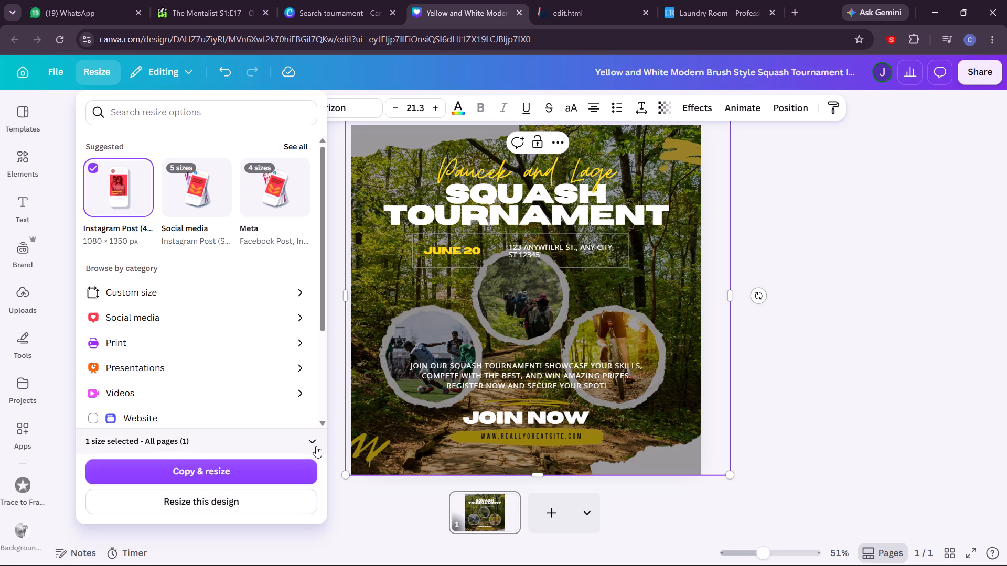
click(316, 446)
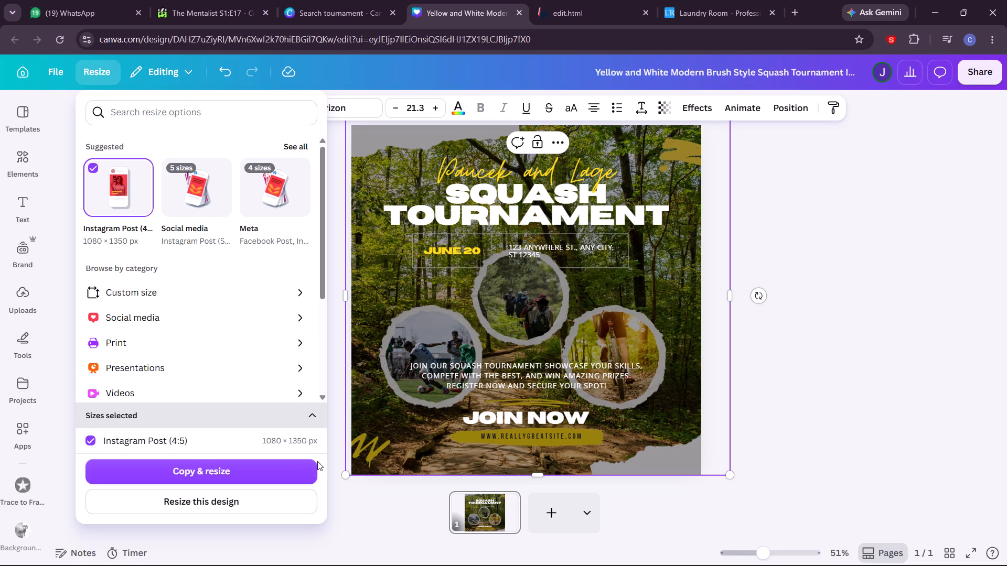
click(303, 438)
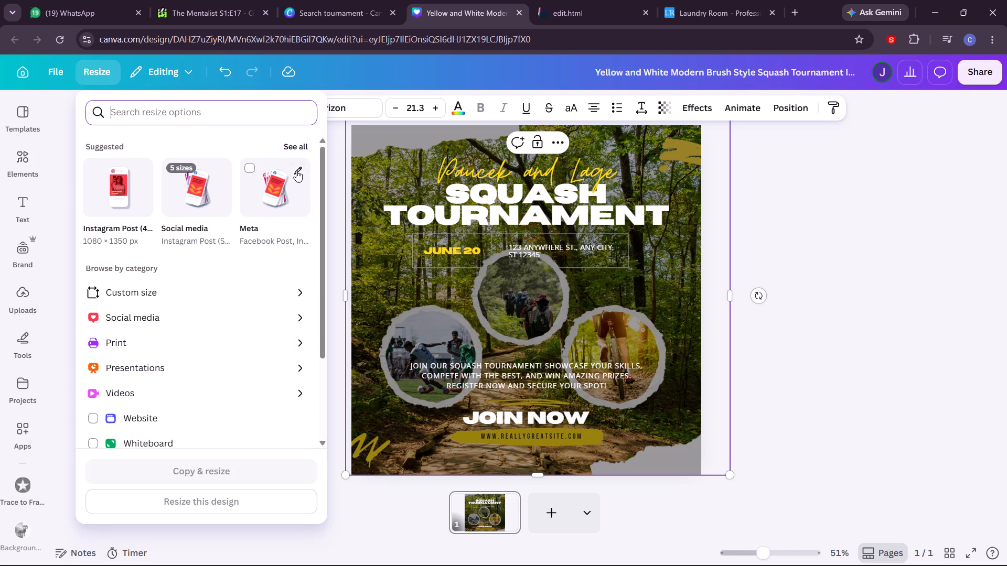
click(296, 145)
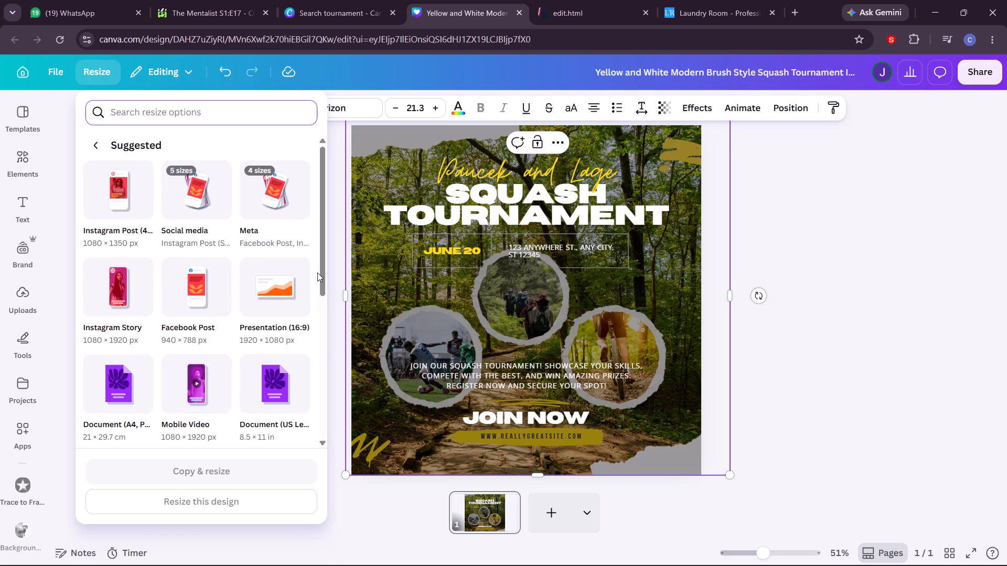
drag(323, 270, 326, 291)
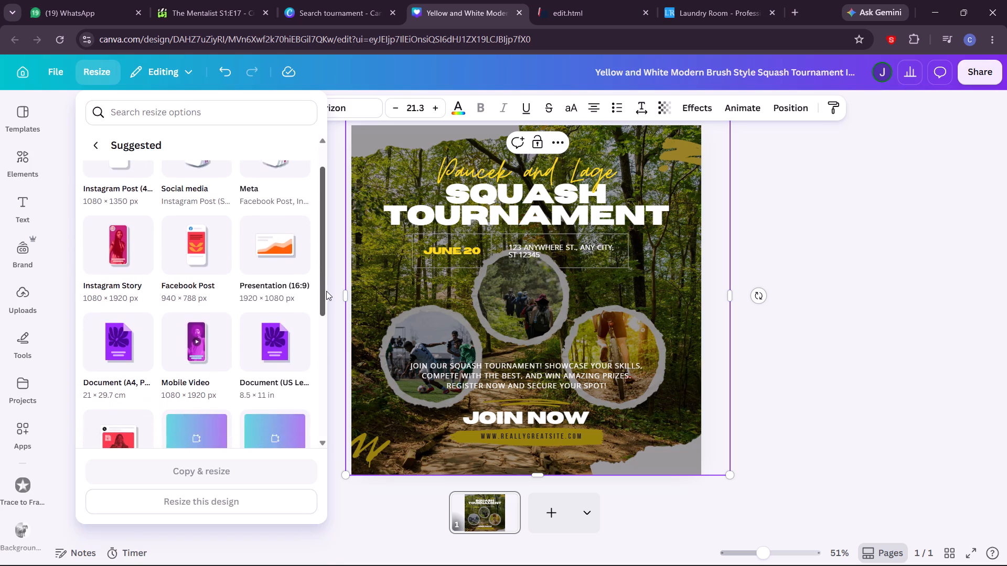
drag(326, 291, 331, 408)
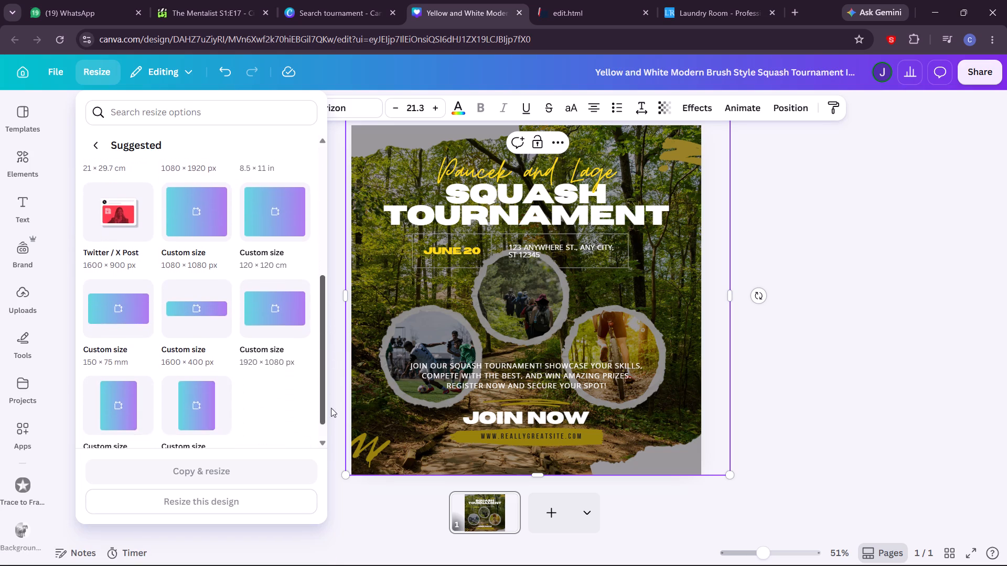
drag(331, 408, 337, 253)
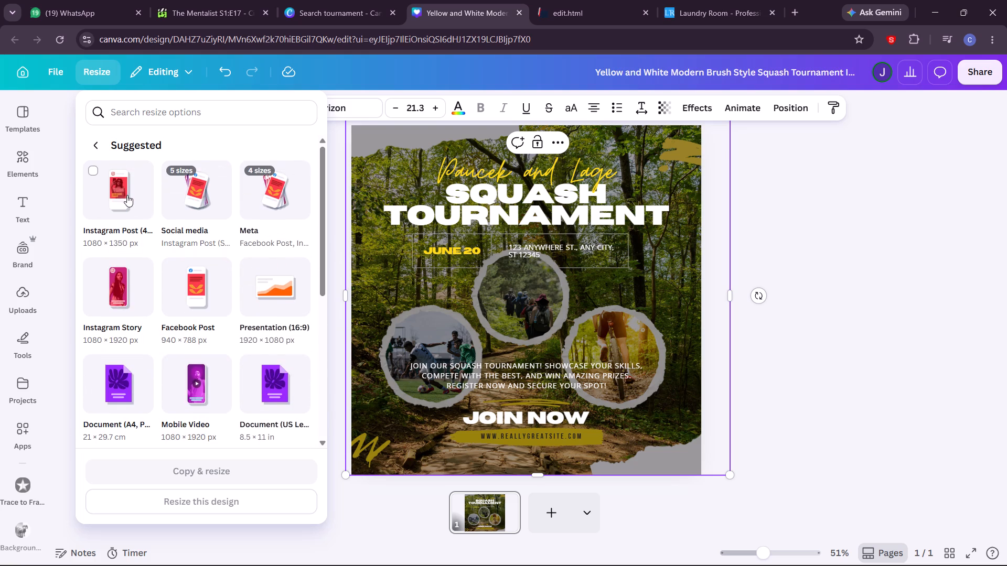
click(125, 194)
click(210, 502)
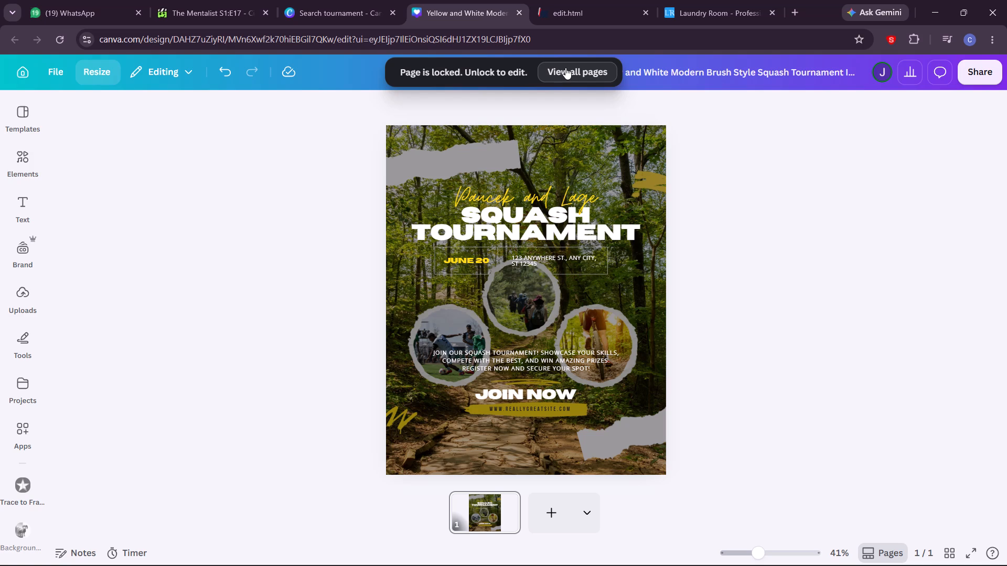
View all pages of the design, and reopen the poster page for editing.
click(565, 68)
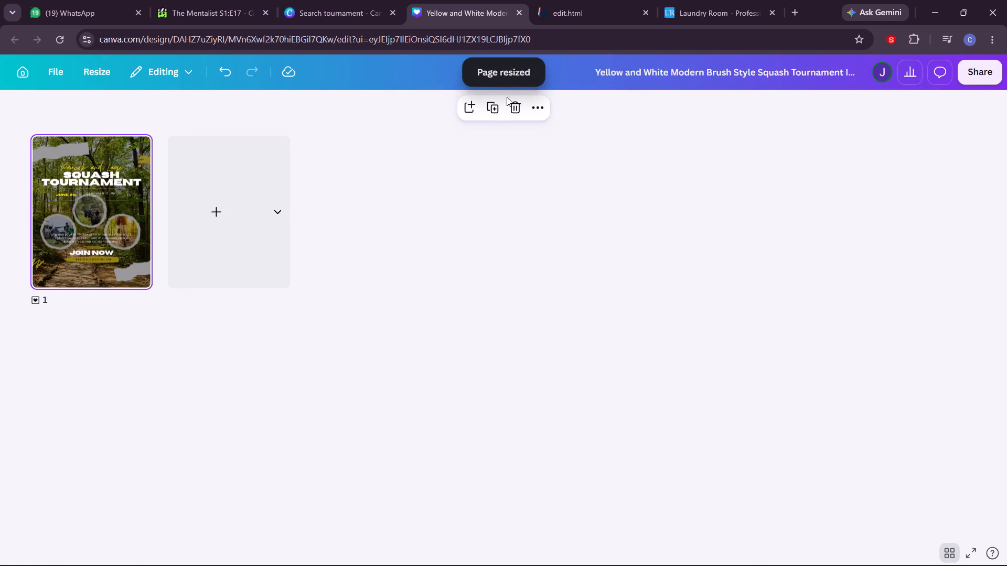
click(82, 184)
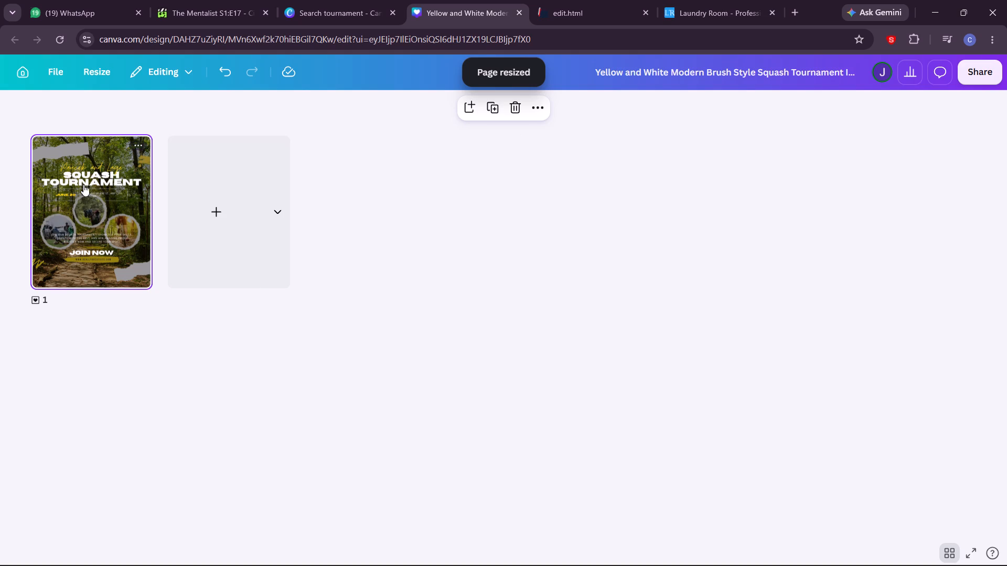
double_click(91, 188)
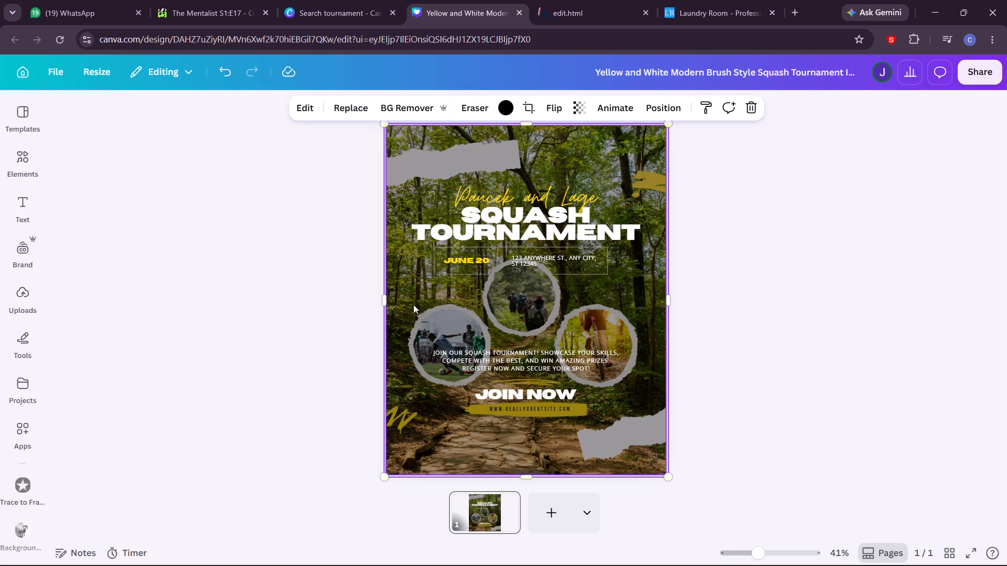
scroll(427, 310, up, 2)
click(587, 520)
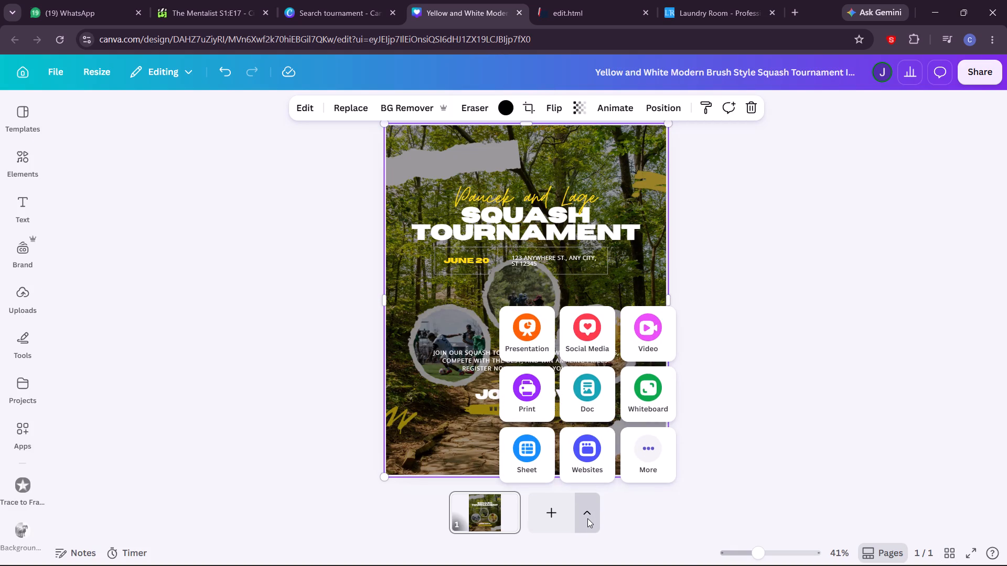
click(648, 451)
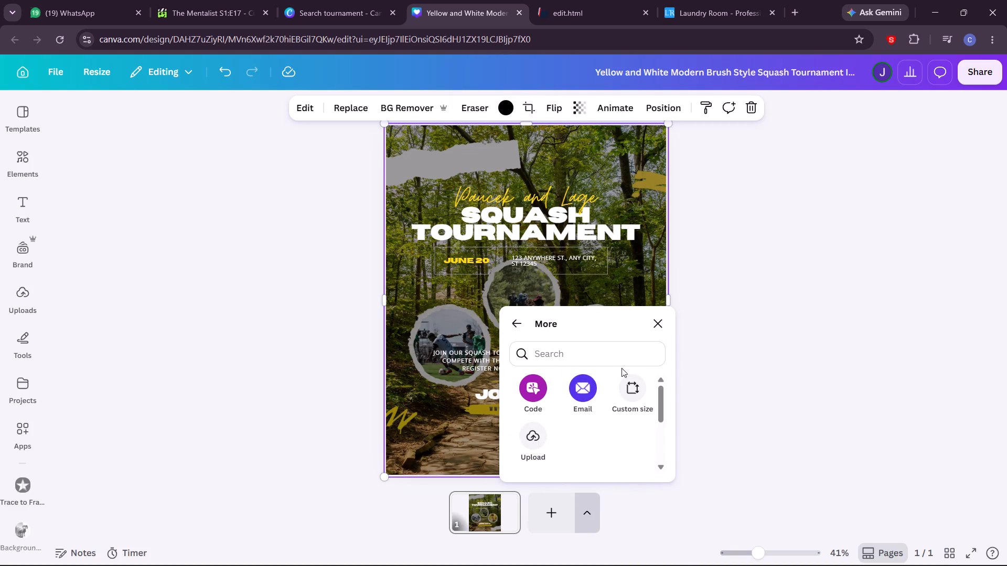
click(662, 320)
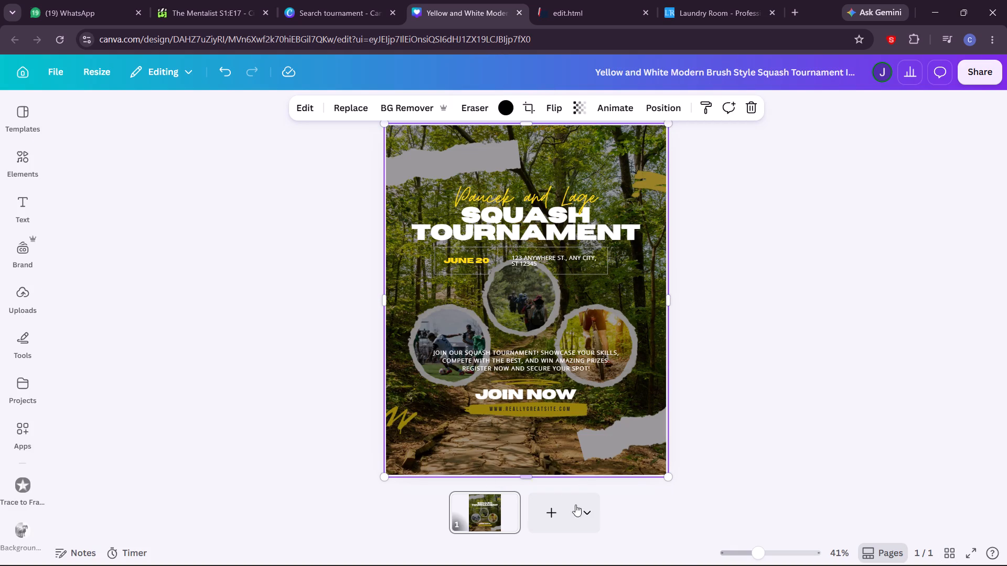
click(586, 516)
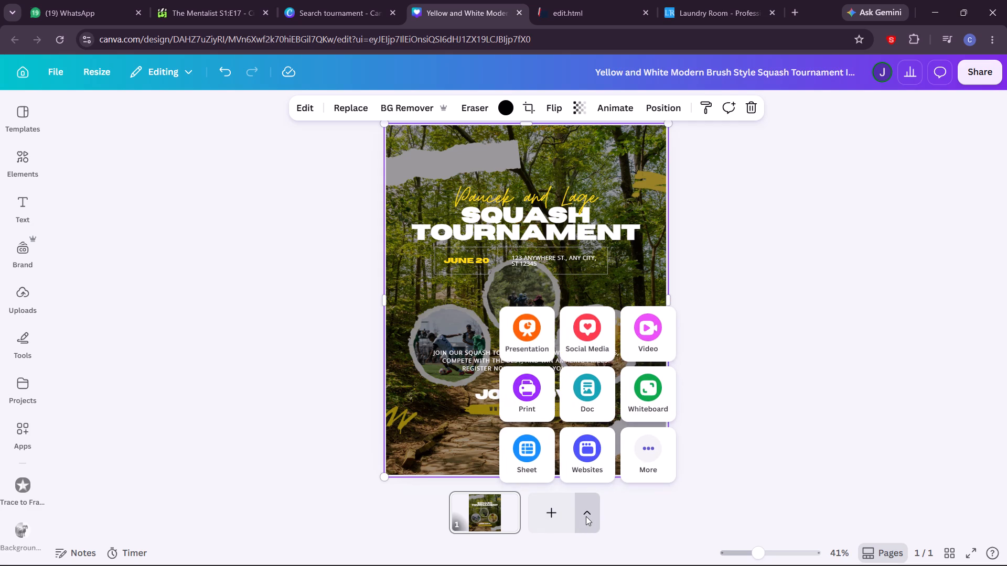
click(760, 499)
Send the translucent black overlay to the back, behind the text, photo frames, brush strokes and torn-paper shapes.
scroll(594, 398, up, 8)
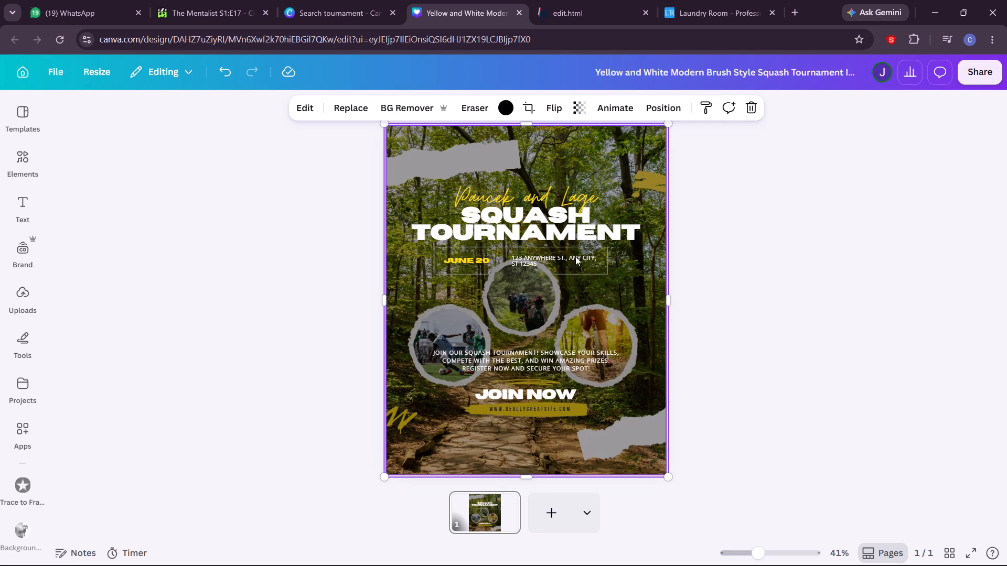
click(508, 291)
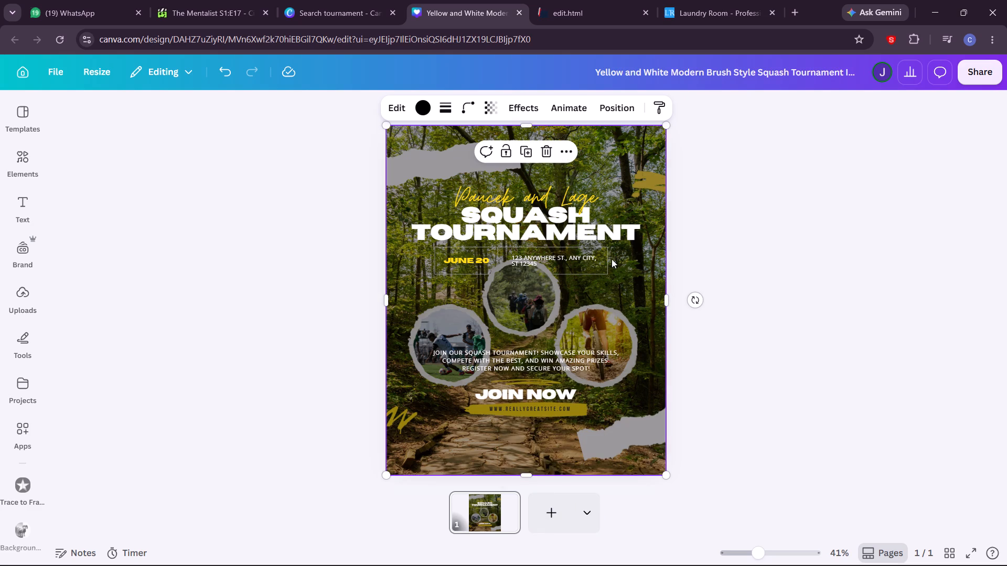
right_click(654, 209)
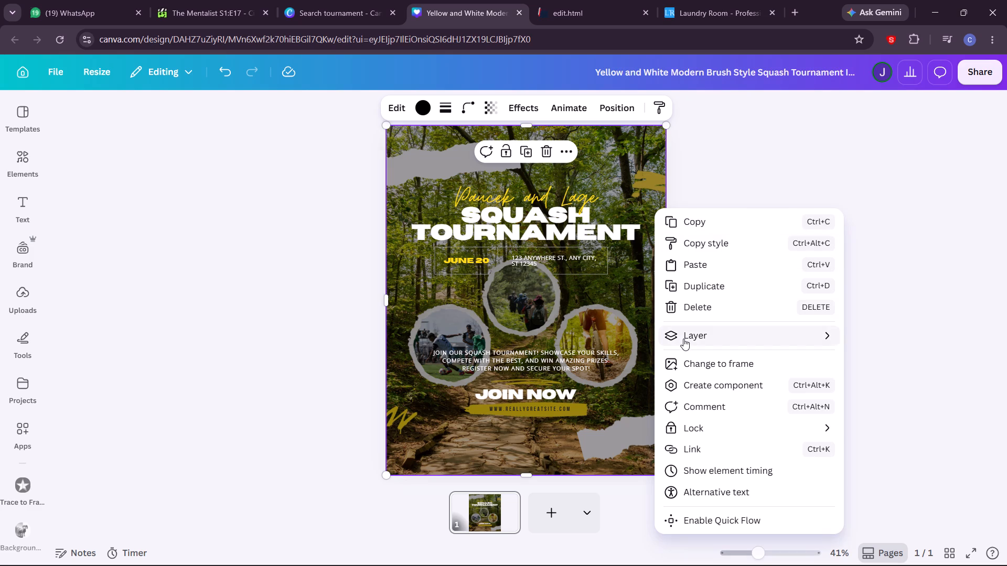
click(554, 378)
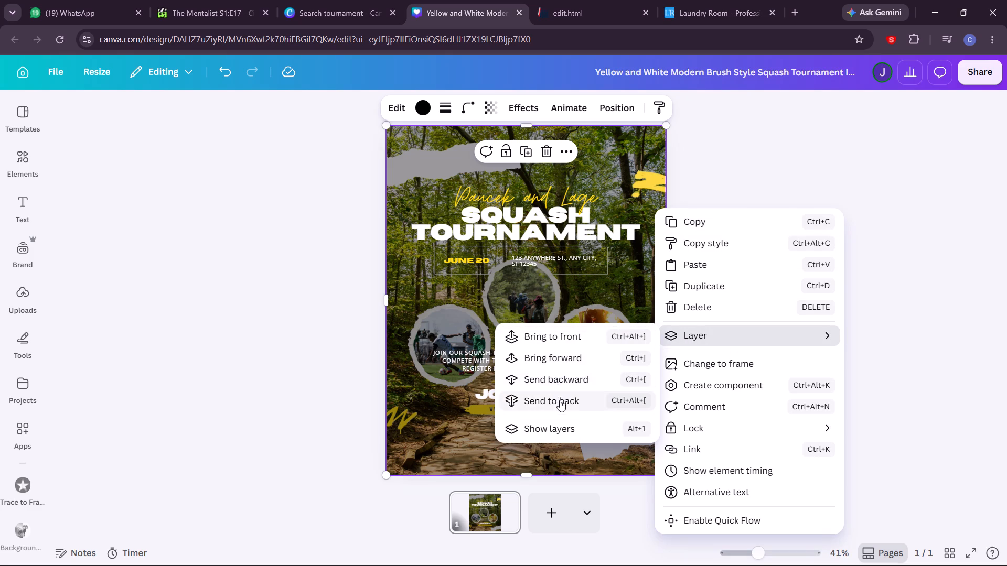
click(560, 400)
click(776, 170)
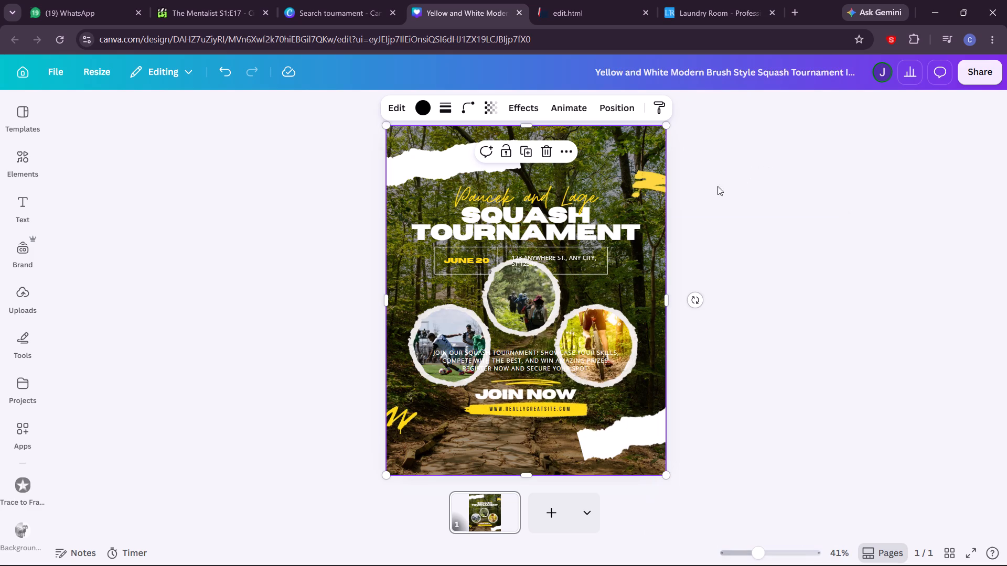
Shift the left and right circular photo frames slightly inward, toward the middle hiking photo.
click(456, 327)
click(409, 307)
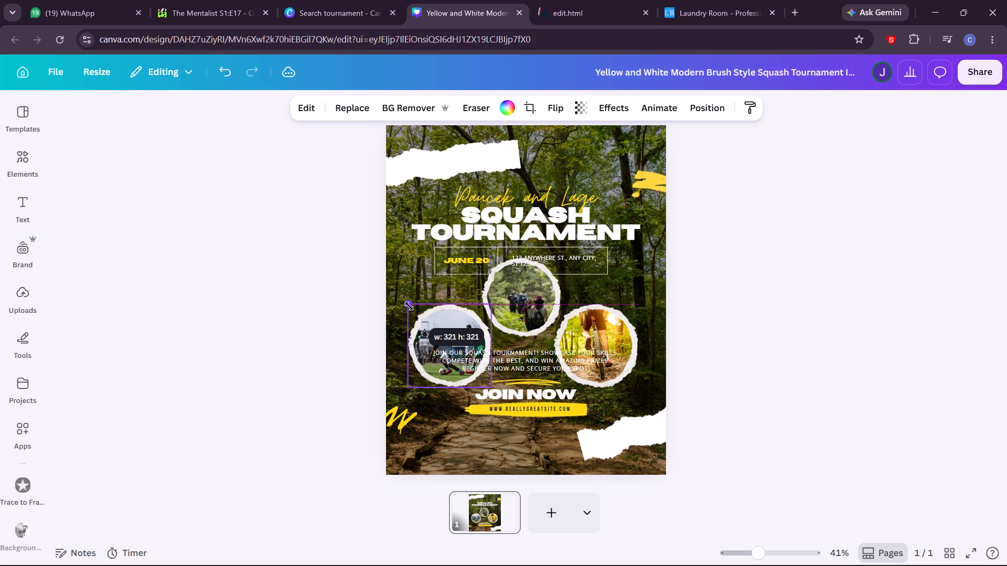
click(432, 325)
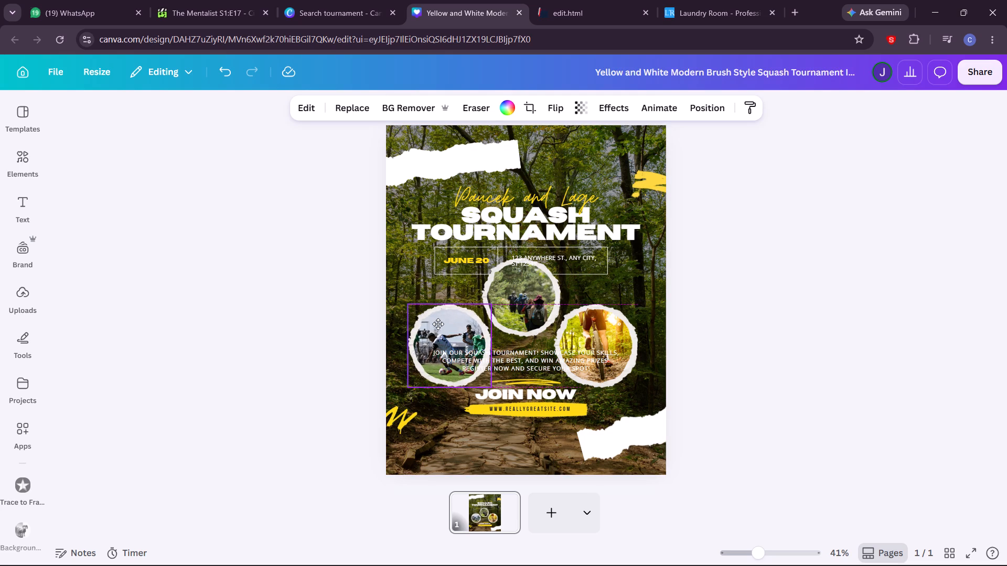
click(530, 295)
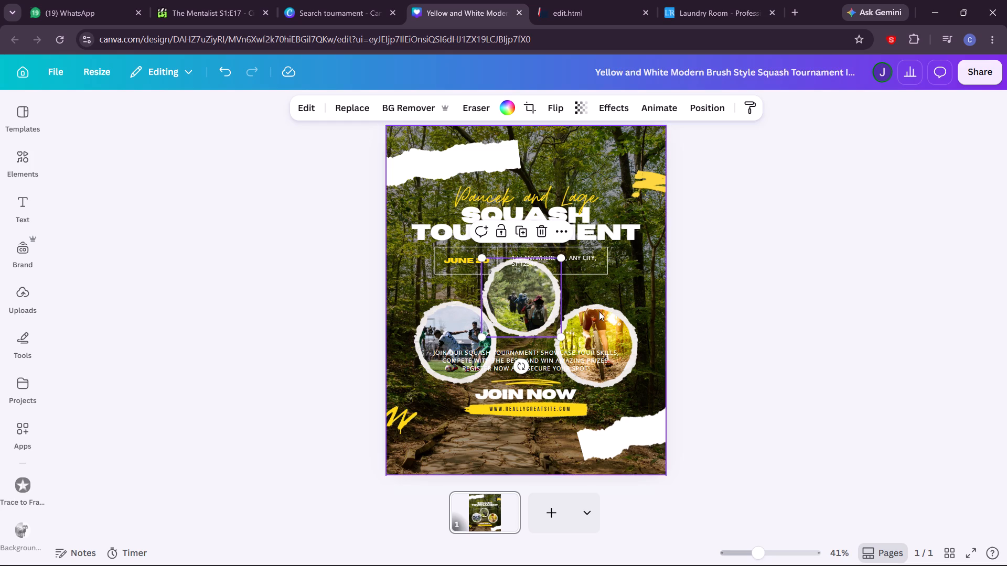
drag(609, 316, 604, 316)
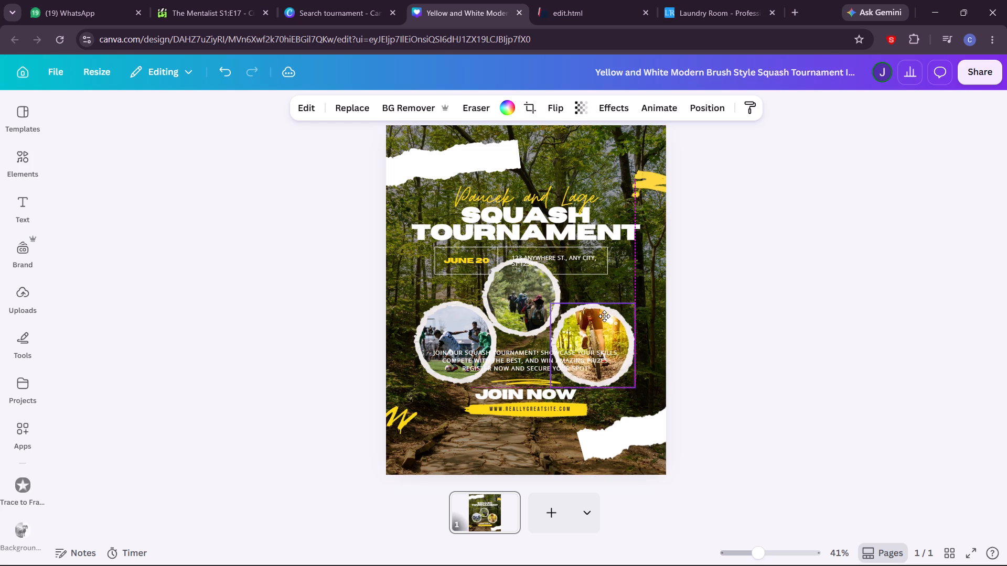
drag(604, 316, 604, 315)
Move the website address and the two yellow brush strokes behind it down near the poster's bottom edge.
drag(535, 412, 527, 448)
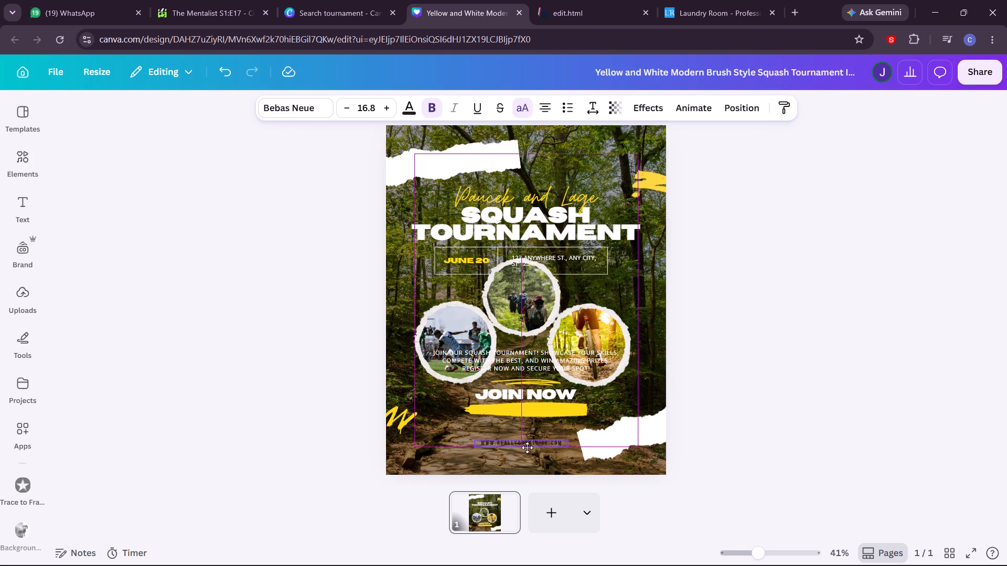
drag(527, 448, 537, 461)
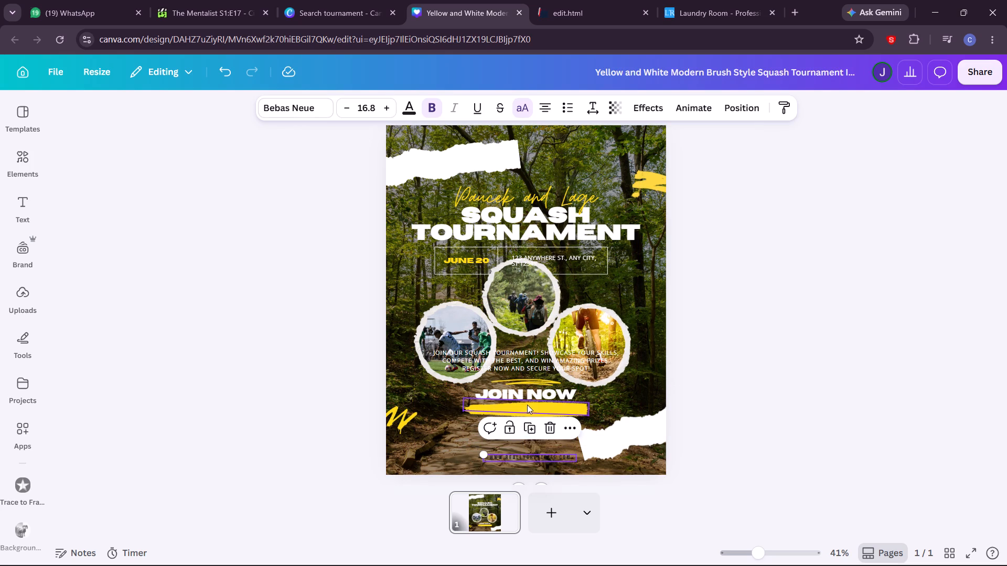
drag(531, 408, 530, 454)
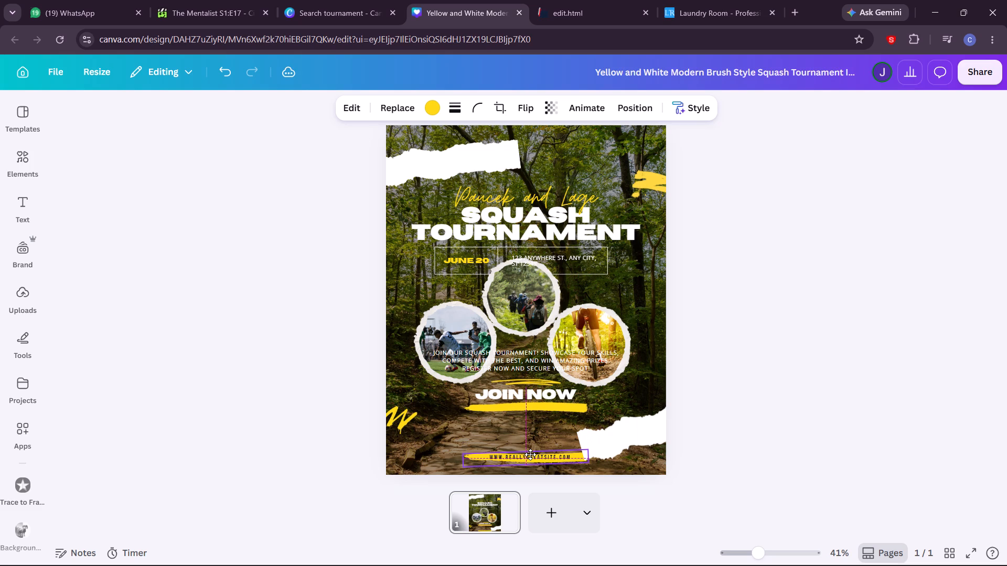
drag(530, 454, 530, 459)
drag(536, 408, 537, 408)
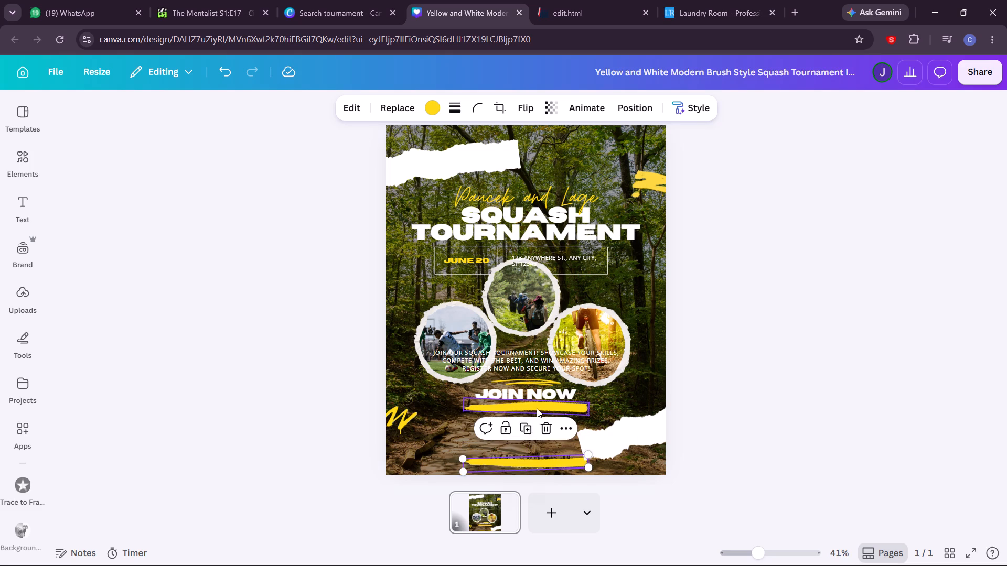
drag(537, 408, 533, 455)
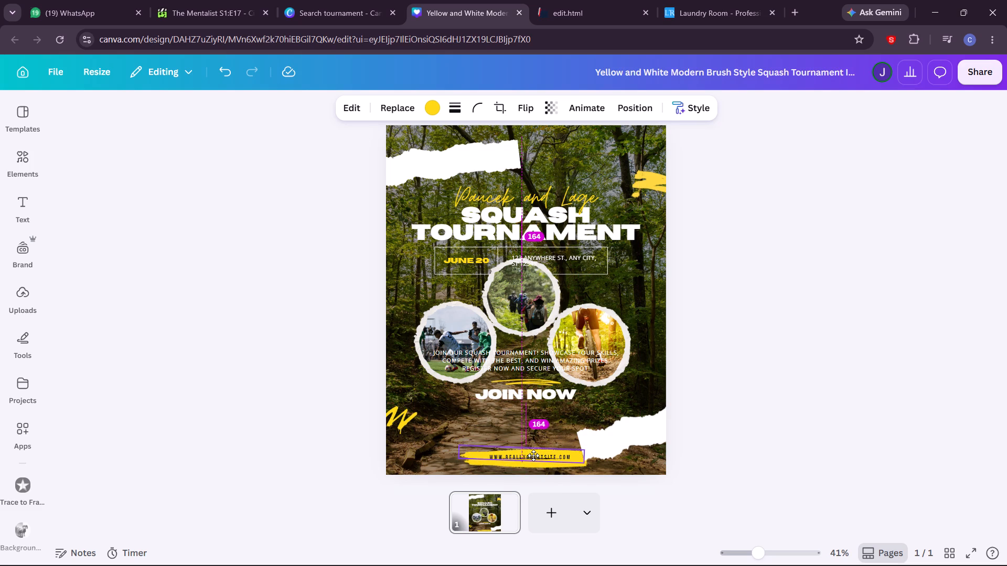
drag(533, 455, 534, 455)
Tuck the two white torn-paper shapes further into the poster's bottom-right and top-left corners, partly beyond the page edges.
drag(641, 444, 639, 472)
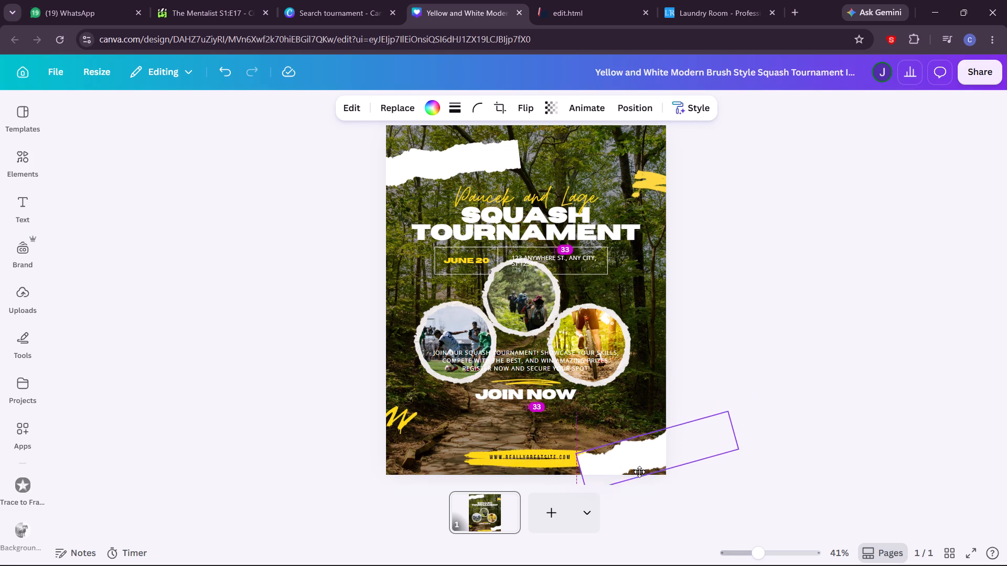
drag(639, 472, 639, 476)
drag(641, 463, 638, 471)
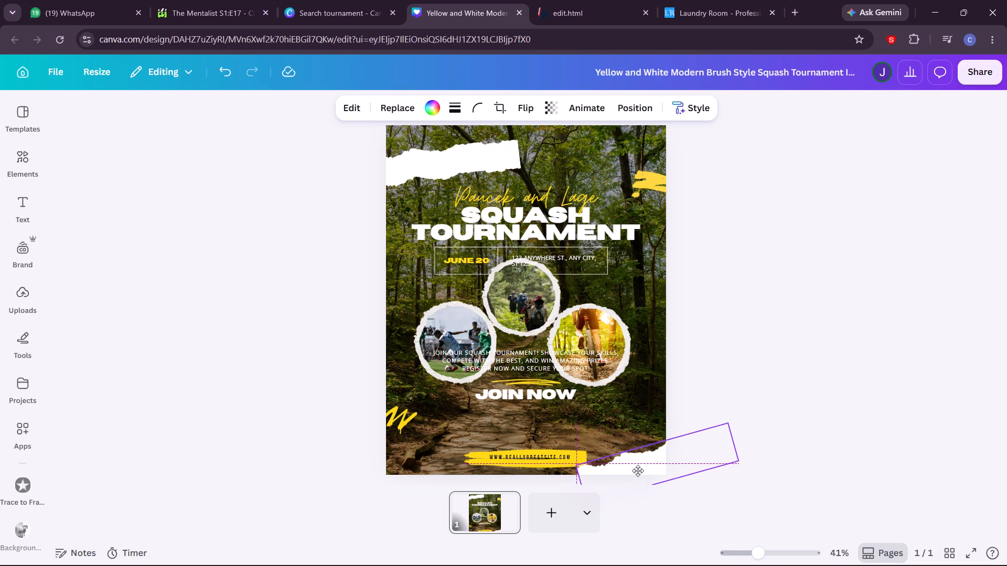
drag(638, 471, 637, 470)
drag(431, 157, 432, 128)
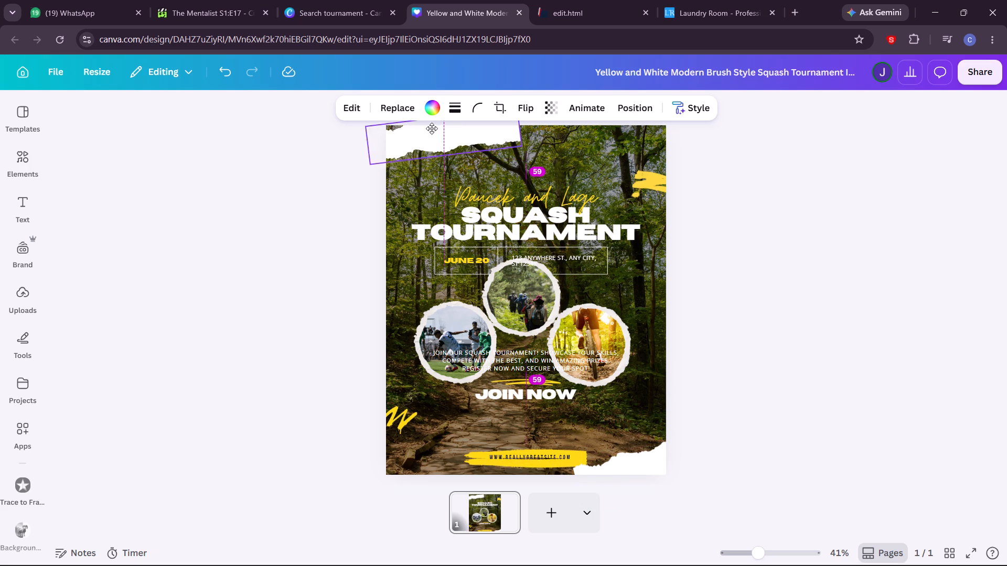
drag(432, 128, 414, 128)
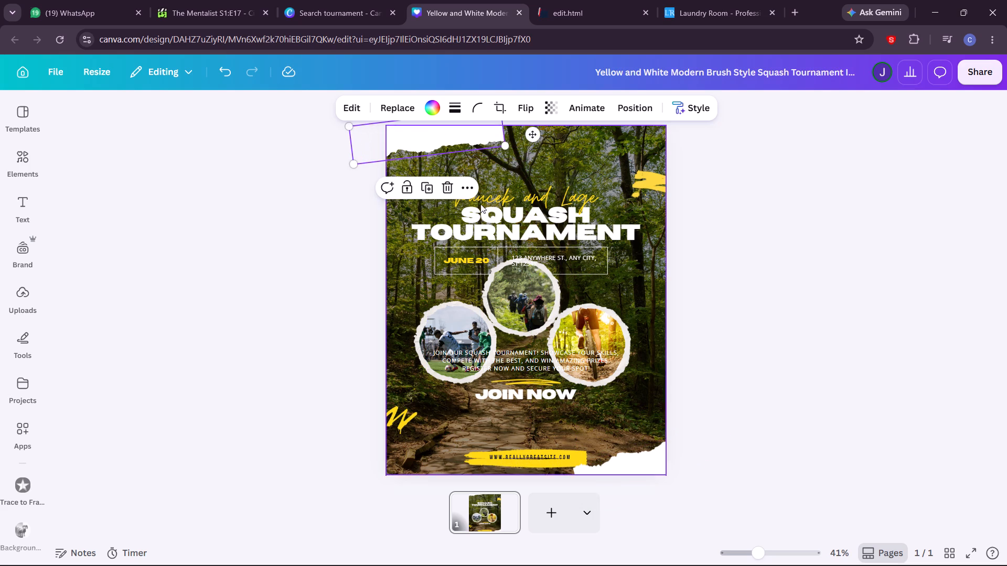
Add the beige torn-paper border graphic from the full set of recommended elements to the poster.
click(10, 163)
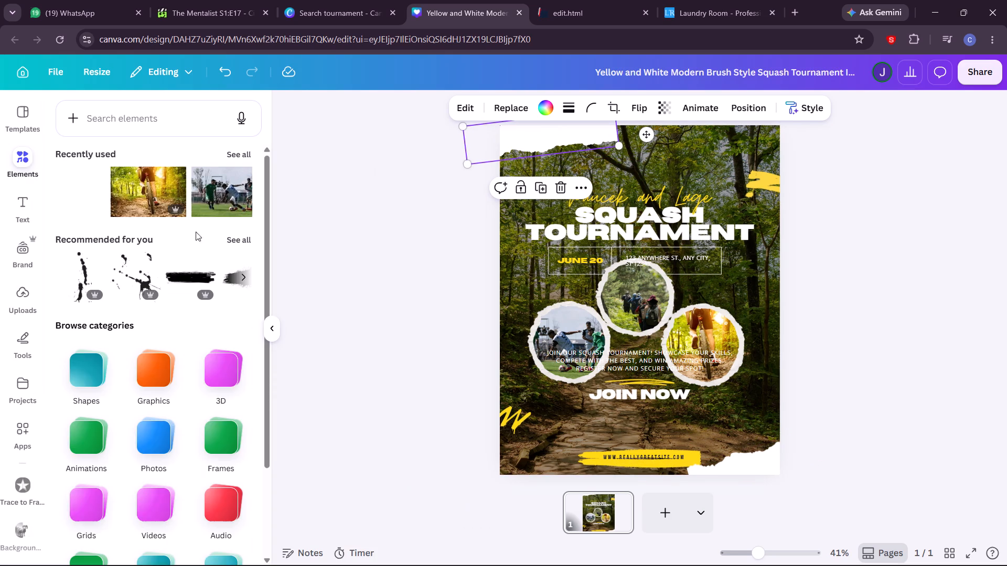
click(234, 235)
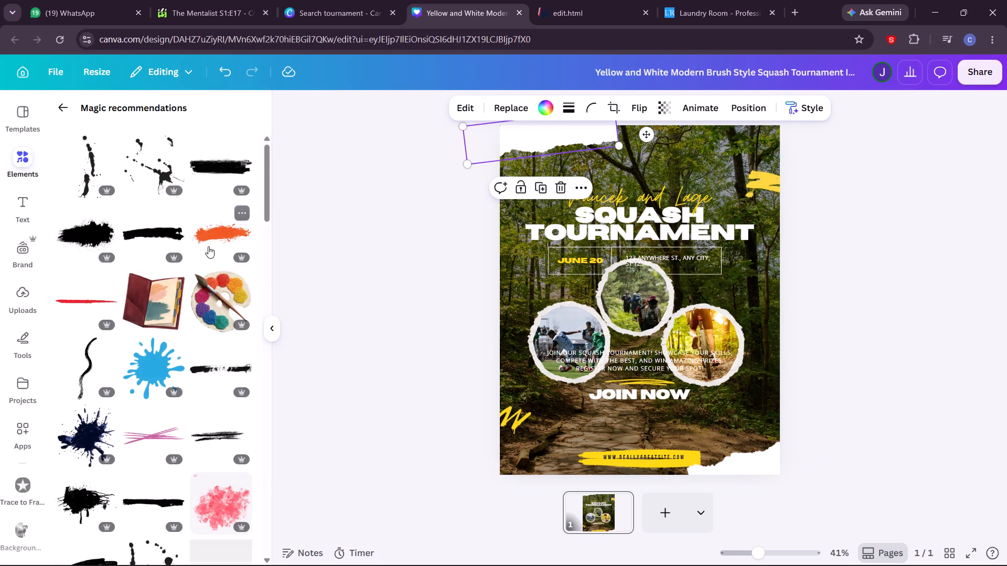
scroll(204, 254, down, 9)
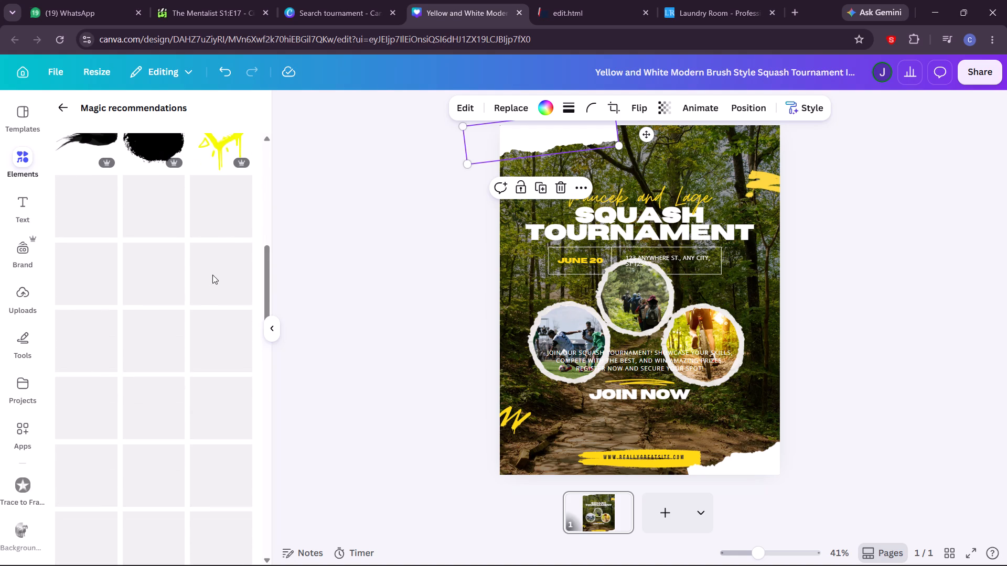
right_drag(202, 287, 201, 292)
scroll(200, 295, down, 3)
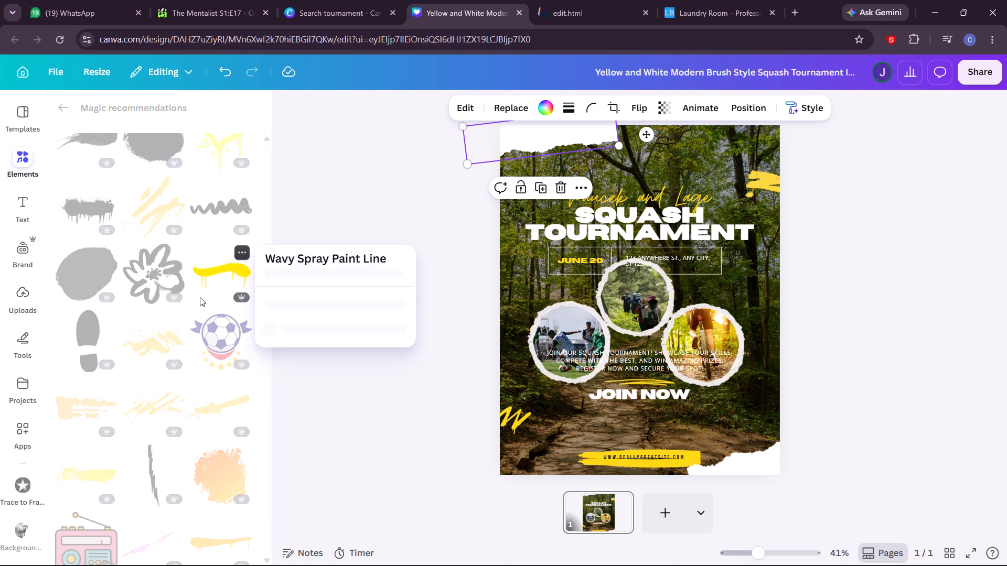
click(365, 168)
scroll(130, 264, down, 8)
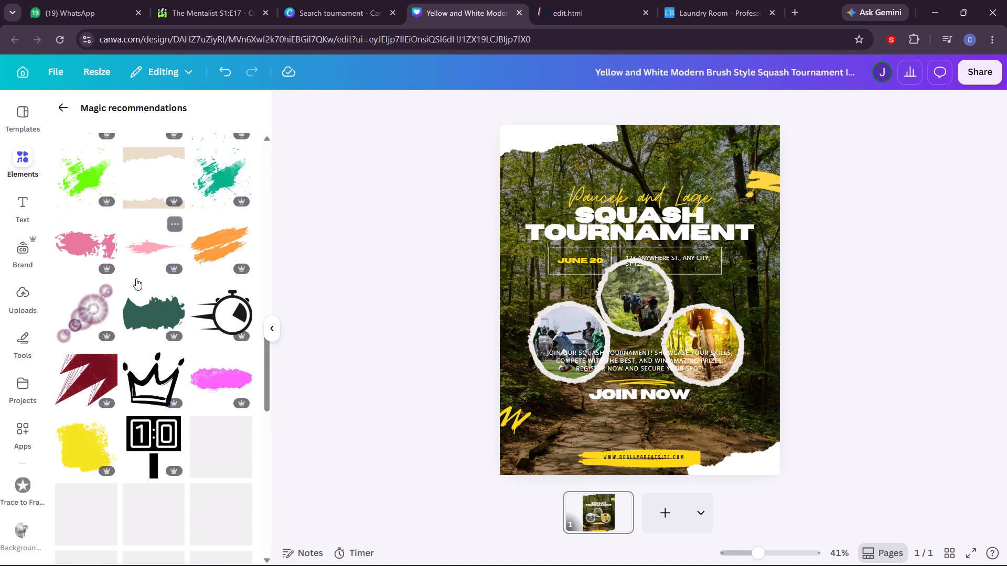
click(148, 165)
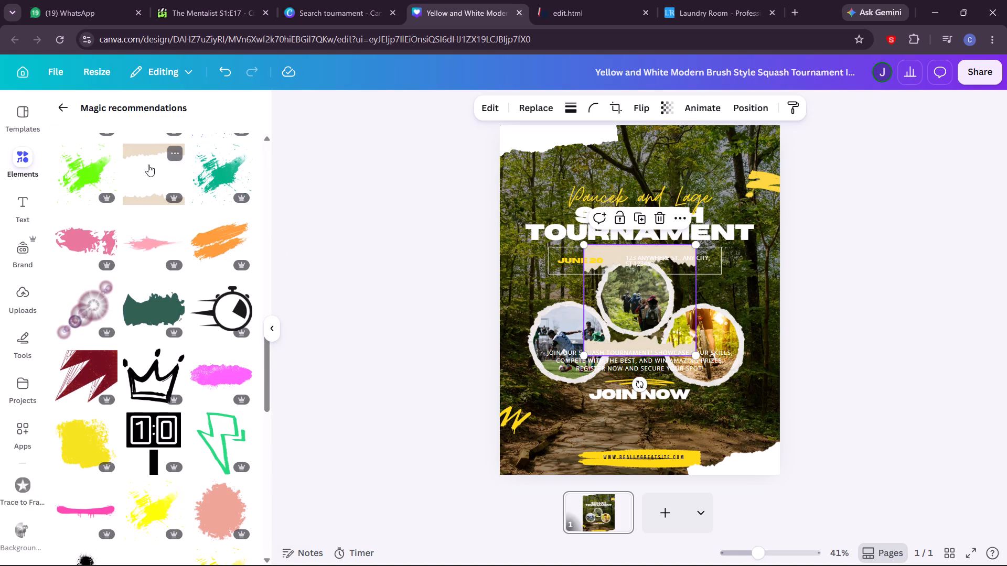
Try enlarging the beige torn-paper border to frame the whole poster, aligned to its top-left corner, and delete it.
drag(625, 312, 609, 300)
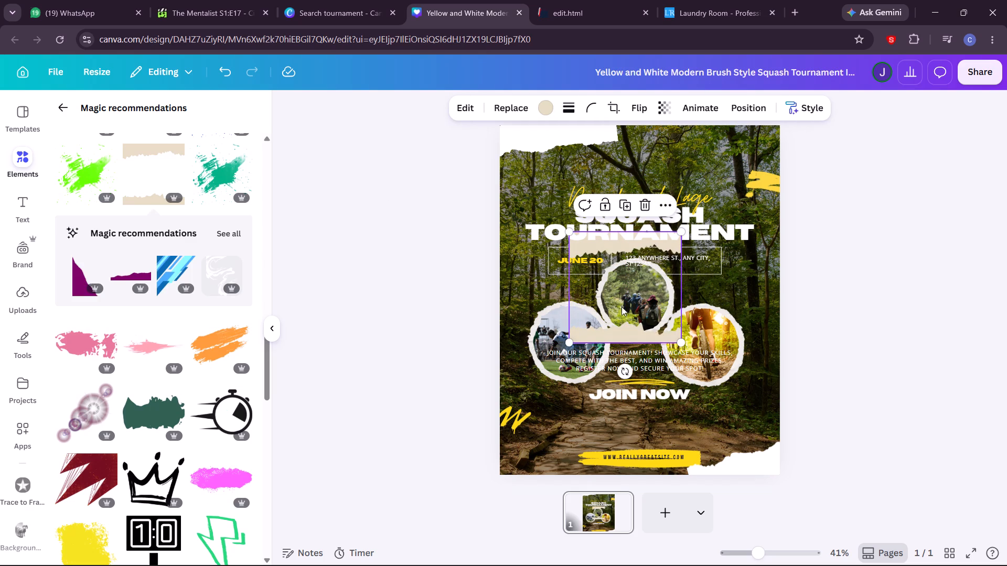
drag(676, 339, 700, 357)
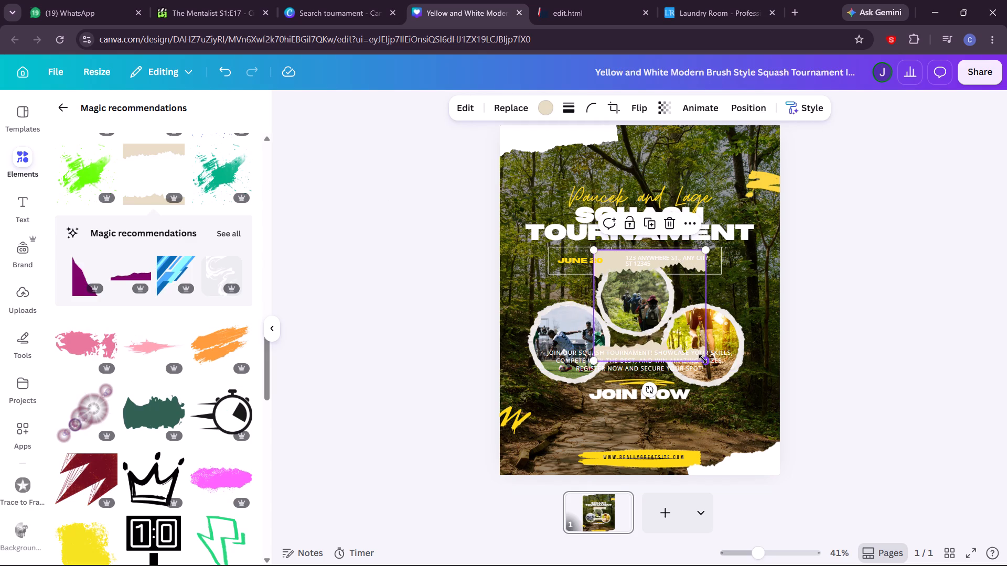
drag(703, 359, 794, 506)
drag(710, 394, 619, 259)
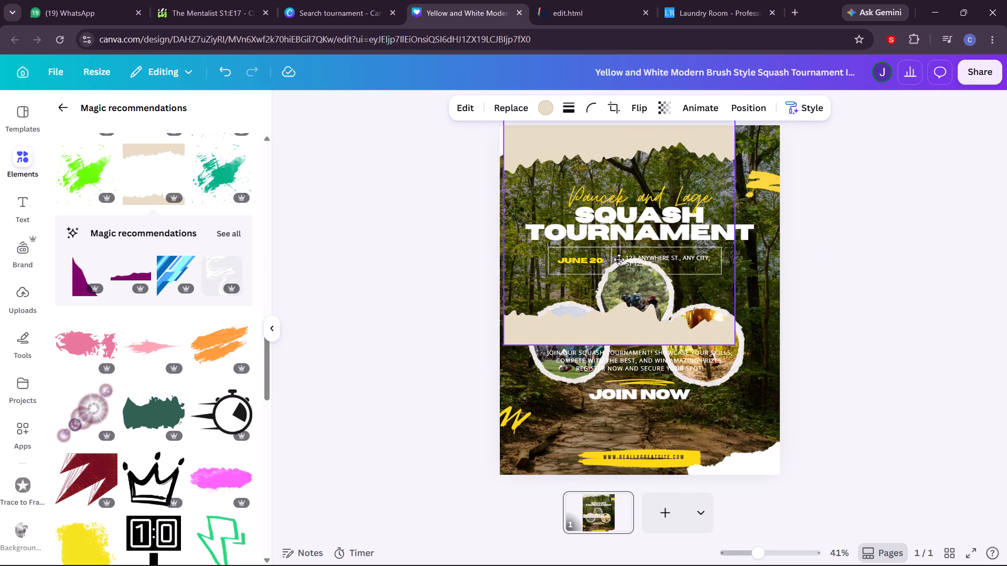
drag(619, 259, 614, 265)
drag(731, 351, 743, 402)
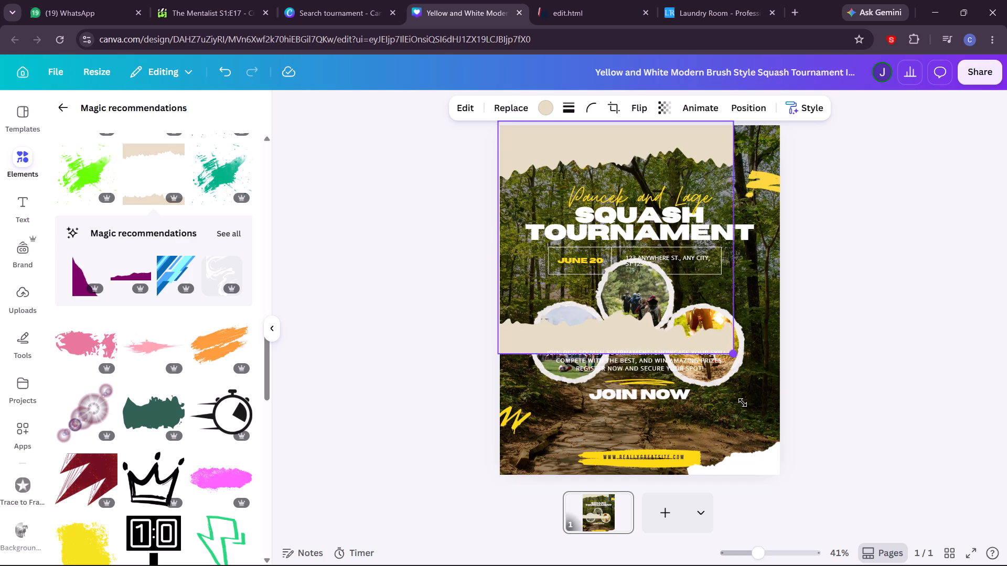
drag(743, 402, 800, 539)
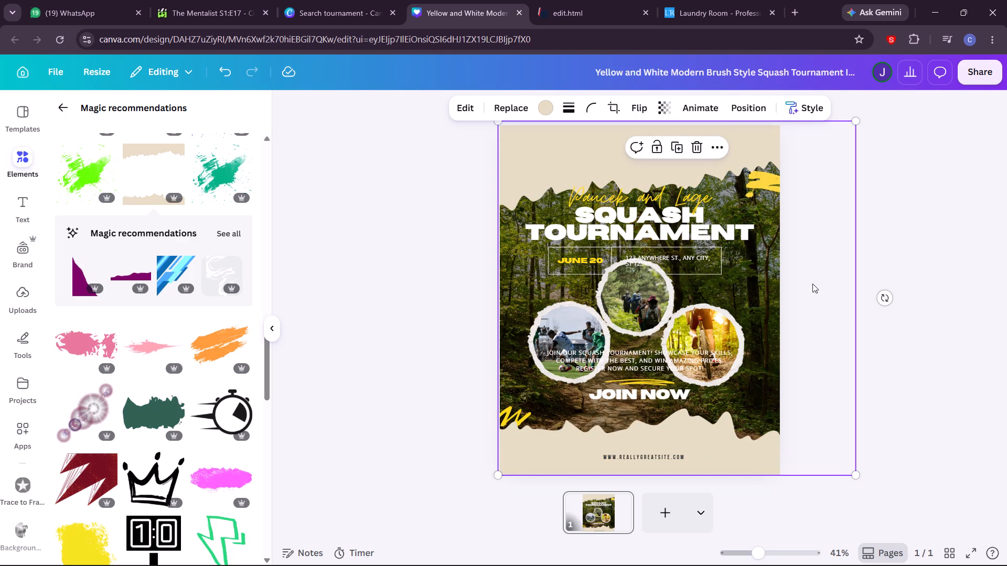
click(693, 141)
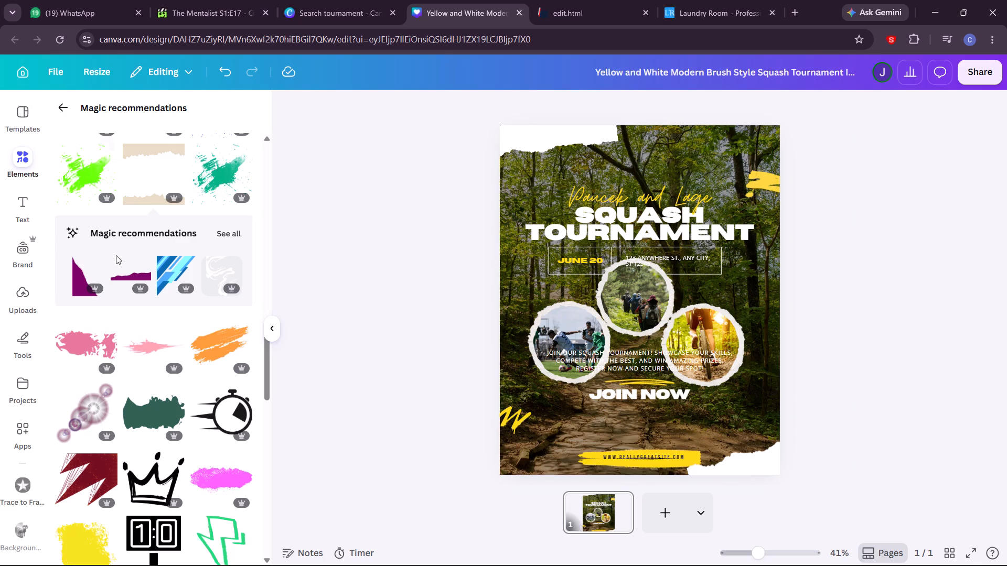
Examine the rest of the recommended graphics for another decoration that suits the poster.
scroll(231, 172, up, 5)
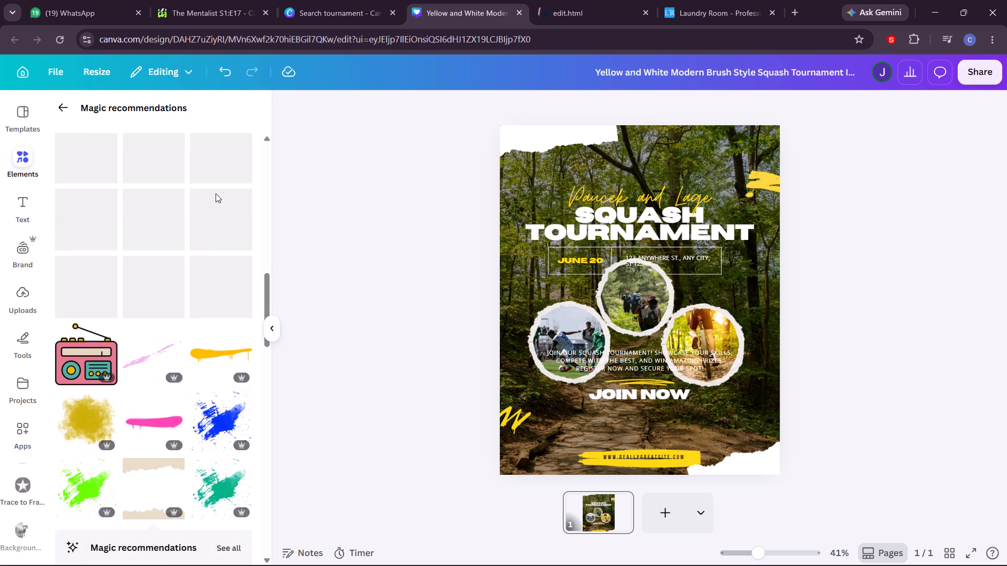
scroll(211, 221, down, 5)
drag(267, 377, 266, 463)
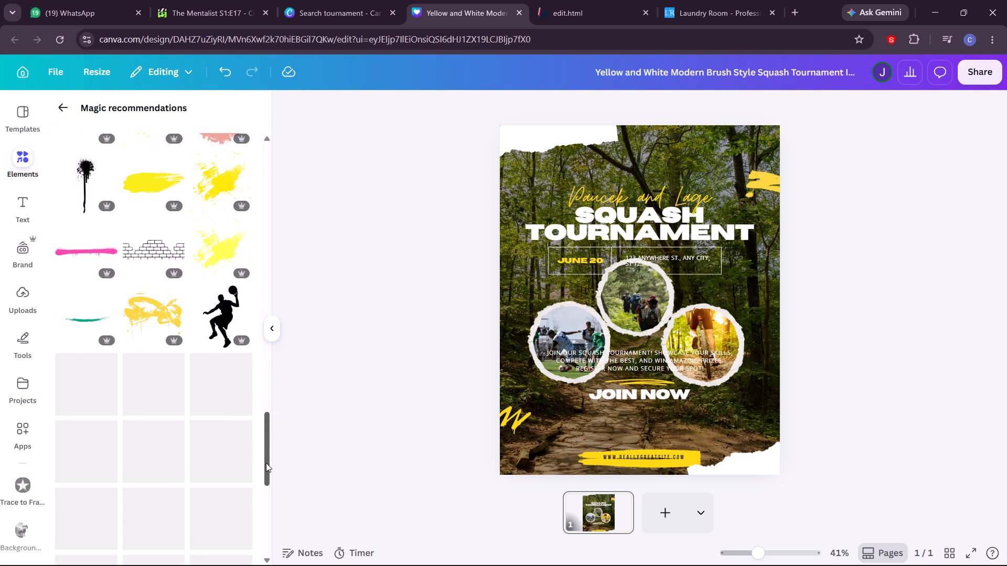
drag(266, 463, 271, 528)
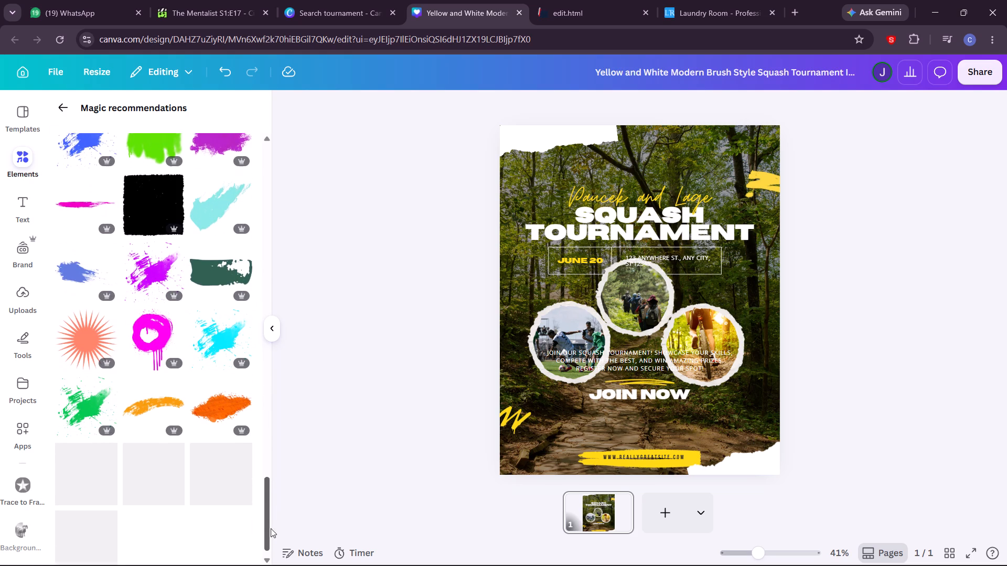
drag(271, 528, 270, 357)
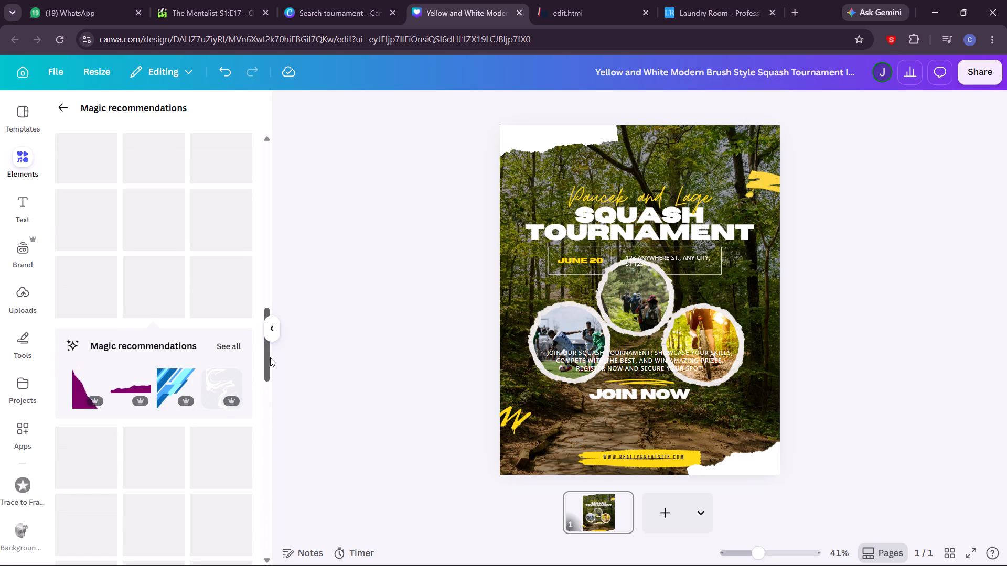
drag(270, 357, 260, 422)
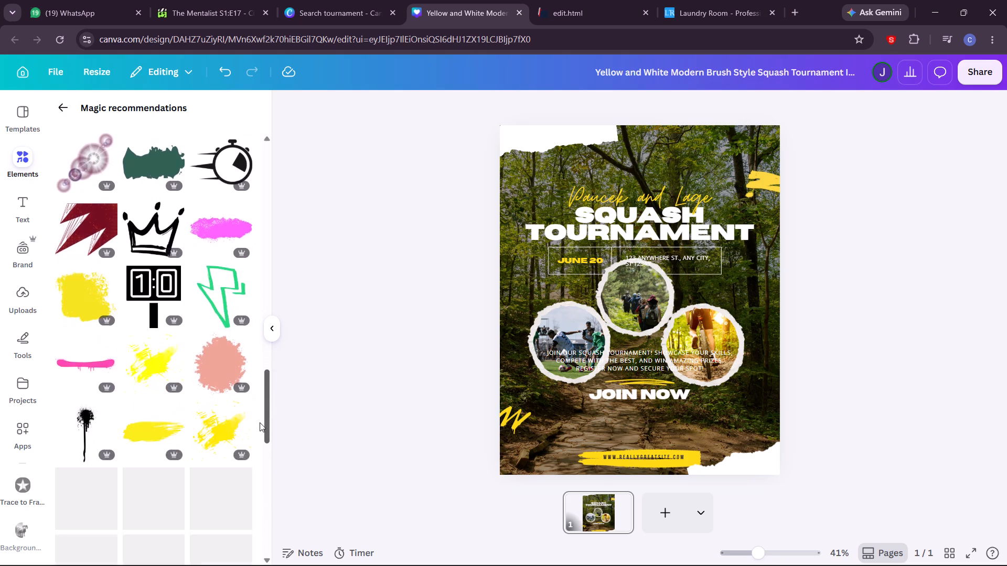
drag(260, 422, 259, 470)
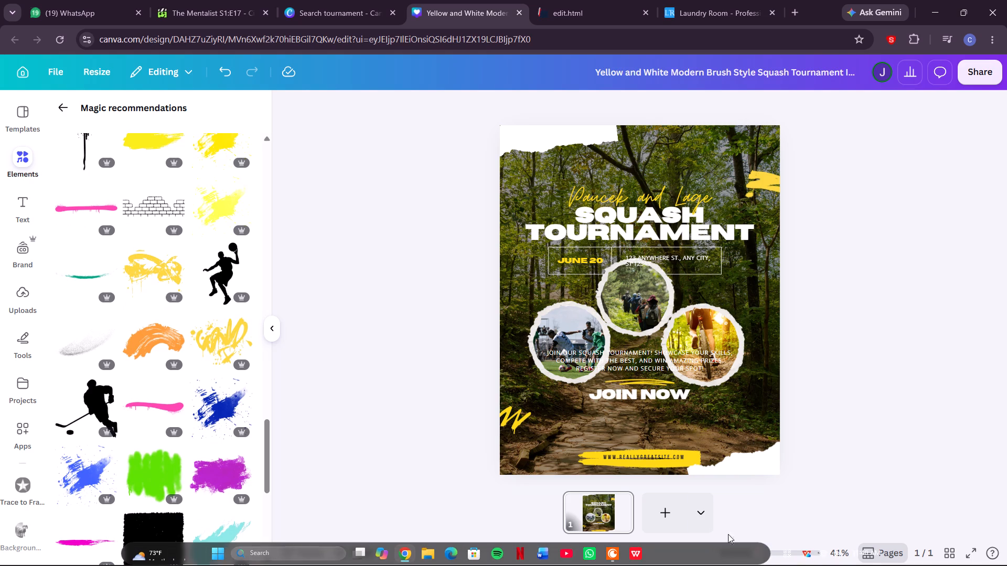
Minimise the browser and launch Kuro from the desktop.
click(934, 1)
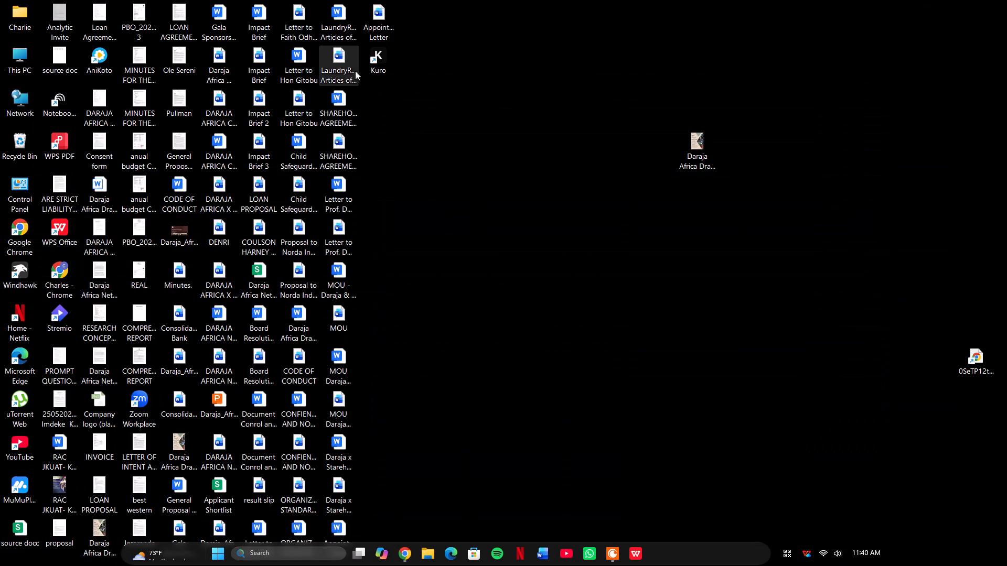
click(375, 63)
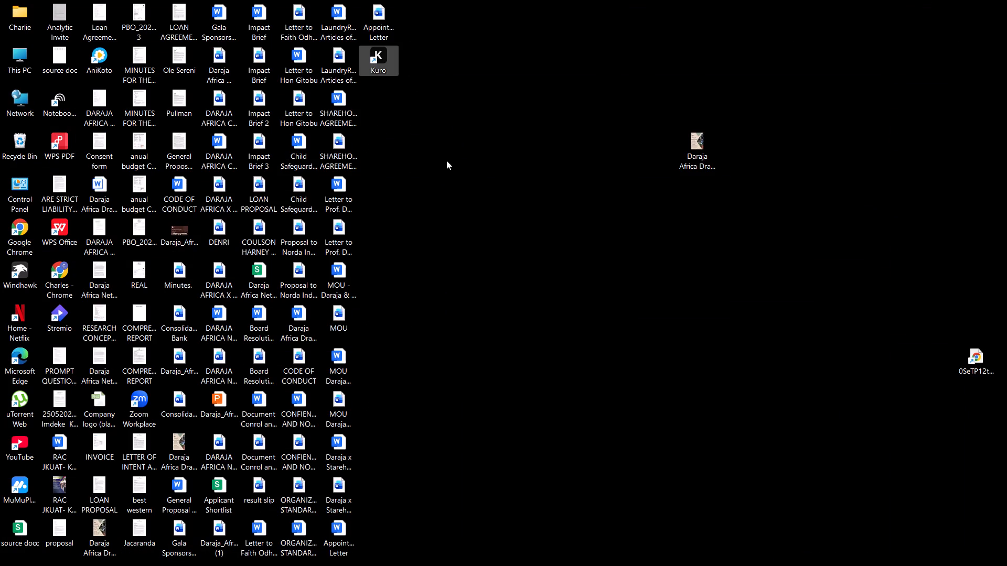
double_click(375, 58)
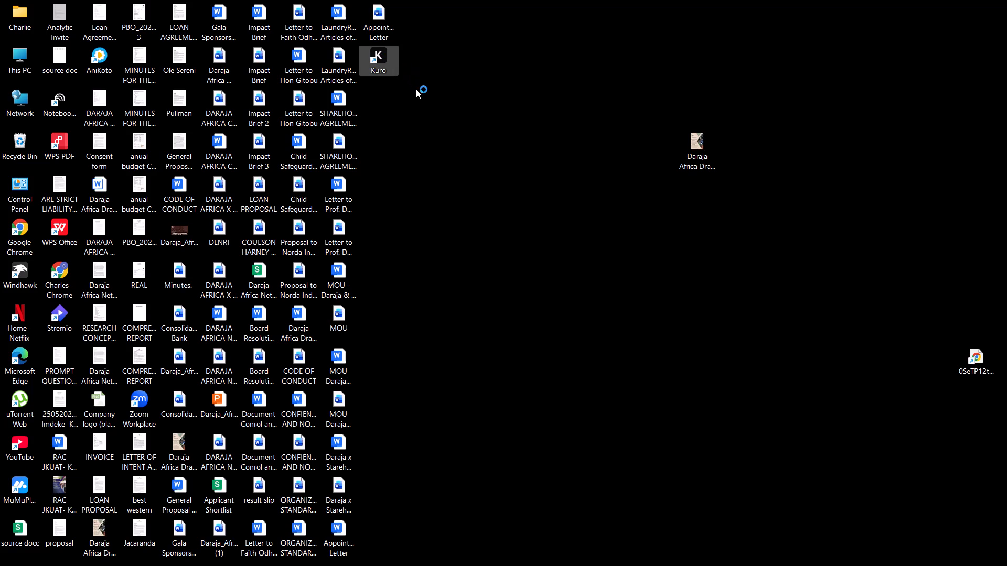
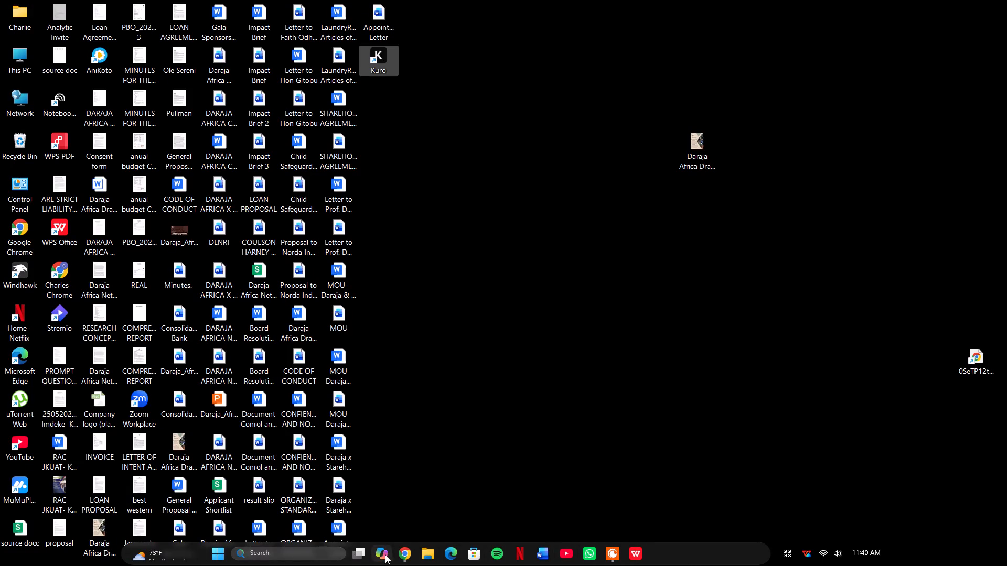
Return to the squash tournament poster in Chrome and select the white torn-paper graphic in the poster's top-left corner.
click(405, 553)
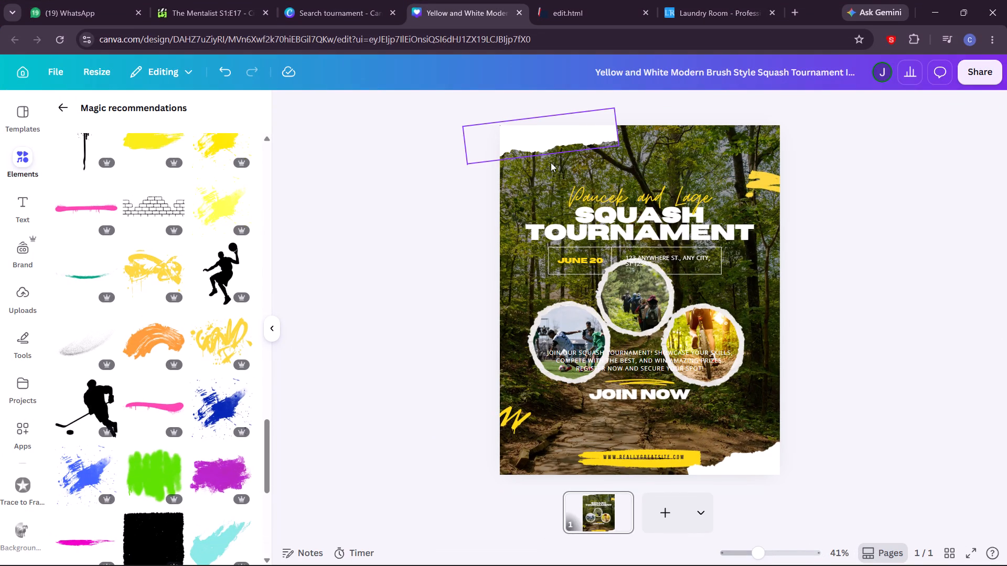
click(550, 146)
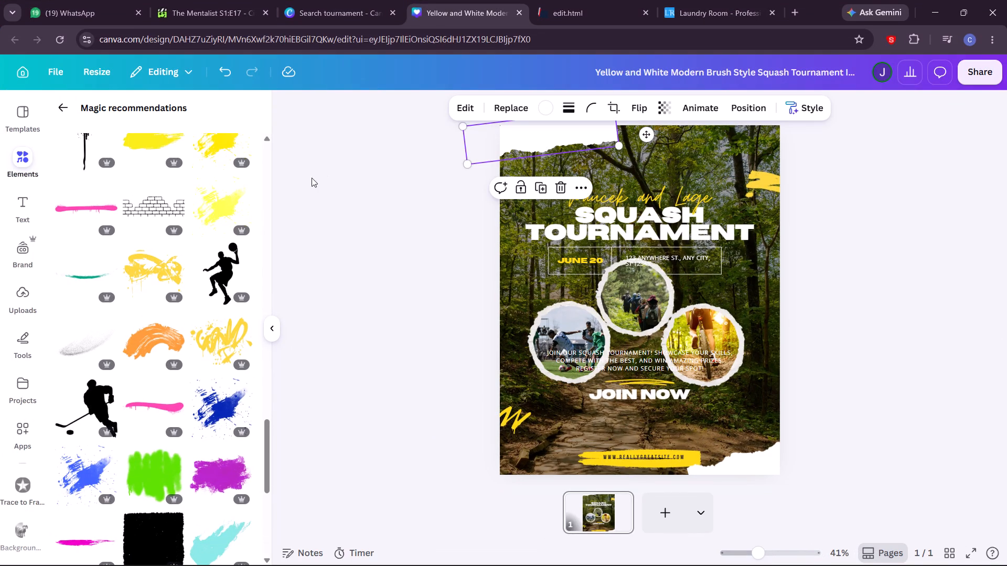
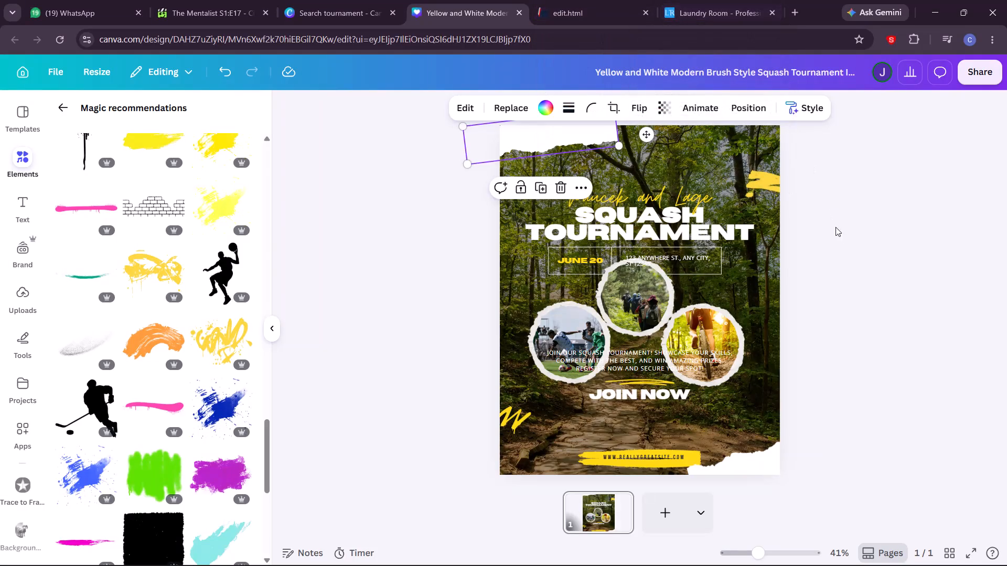
Move the yellow "Paucek and Lage" script line and the "SQUASH TOURNAMENT" heading slightly higher on the poster, keeping the script above the heading.
click(845, 236)
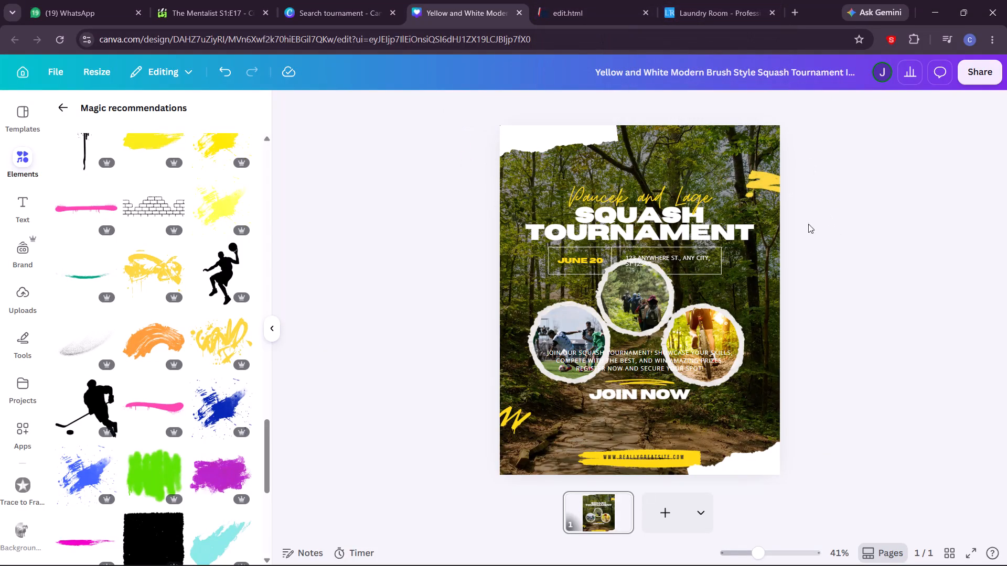
click(646, 312)
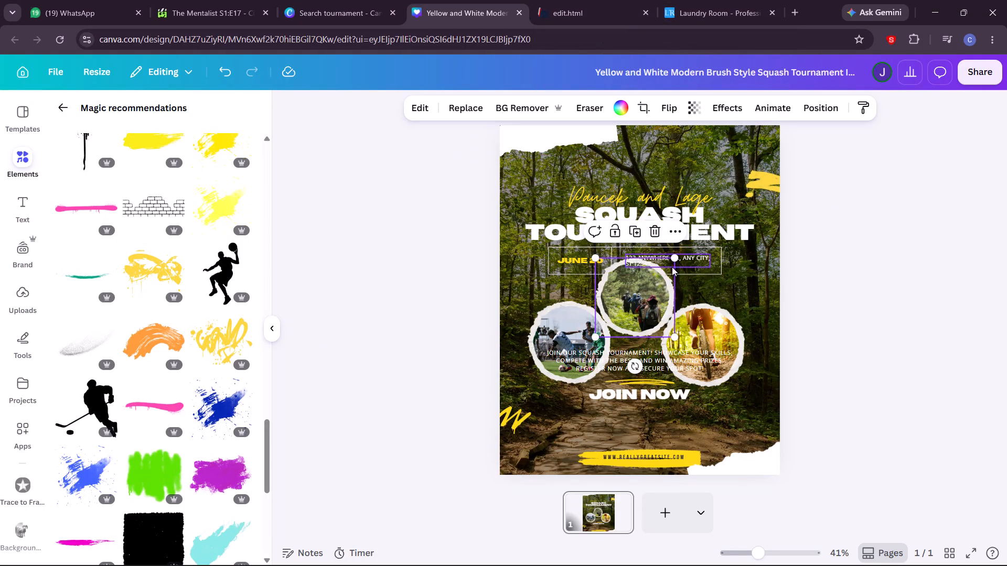
drag(684, 194, 687, 190)
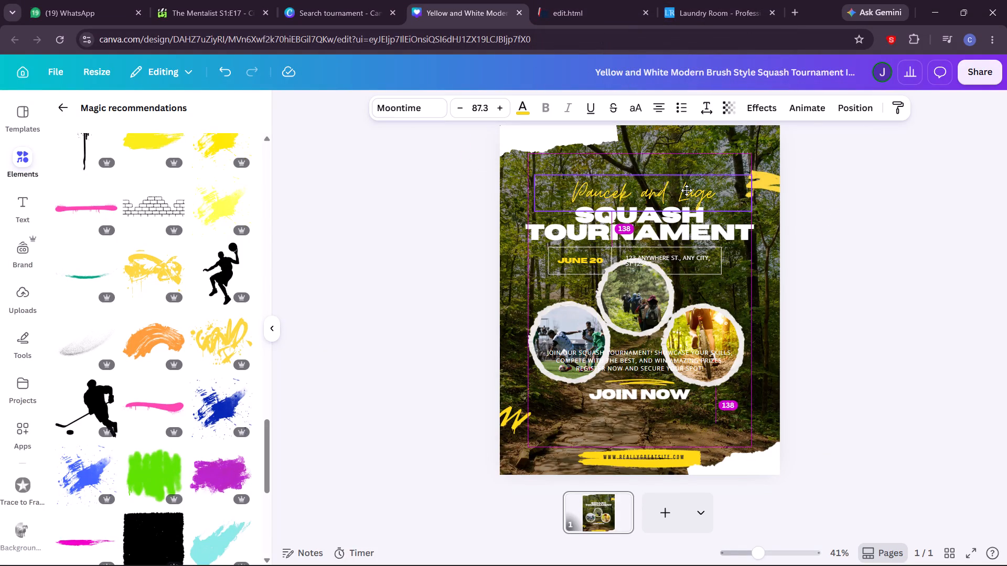
drag(687, 190, 681, 188)
drag(703, 236, 703, 230)
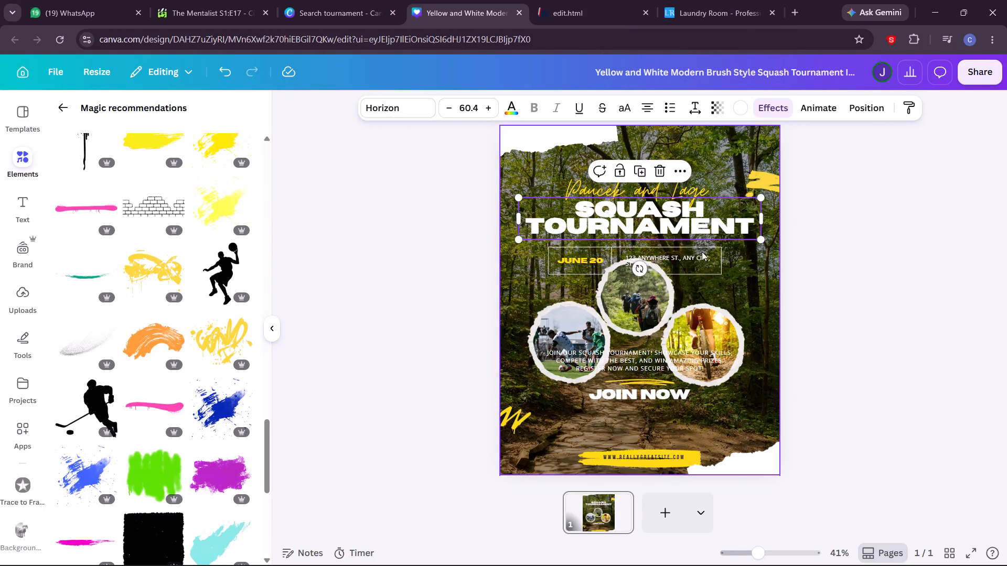
Replace the "JUNE 20" date text in the outlined box beneath the tournament heading with "November".
click(703, 260)
click(720, 275)
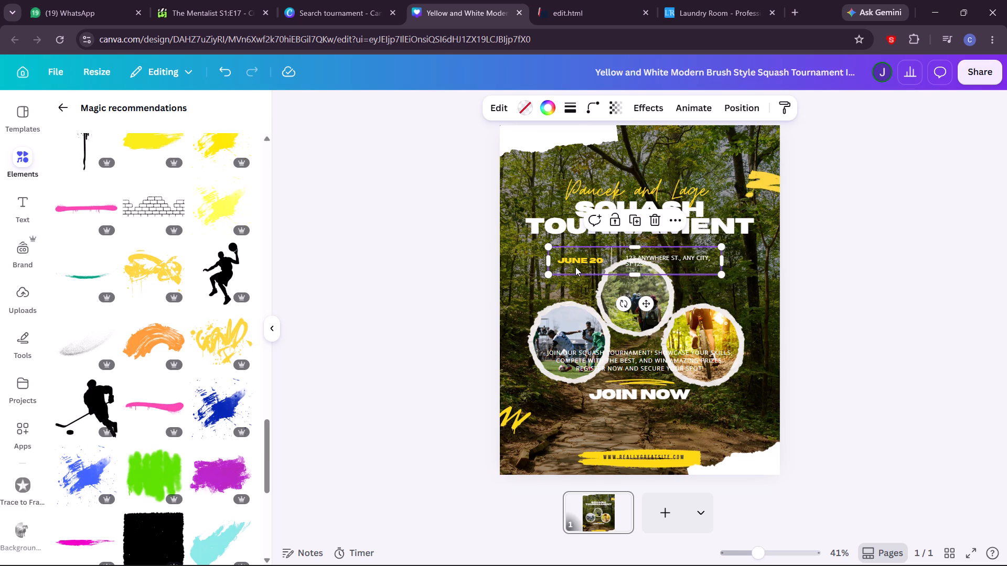
click(597, 260)
click(602, 260)
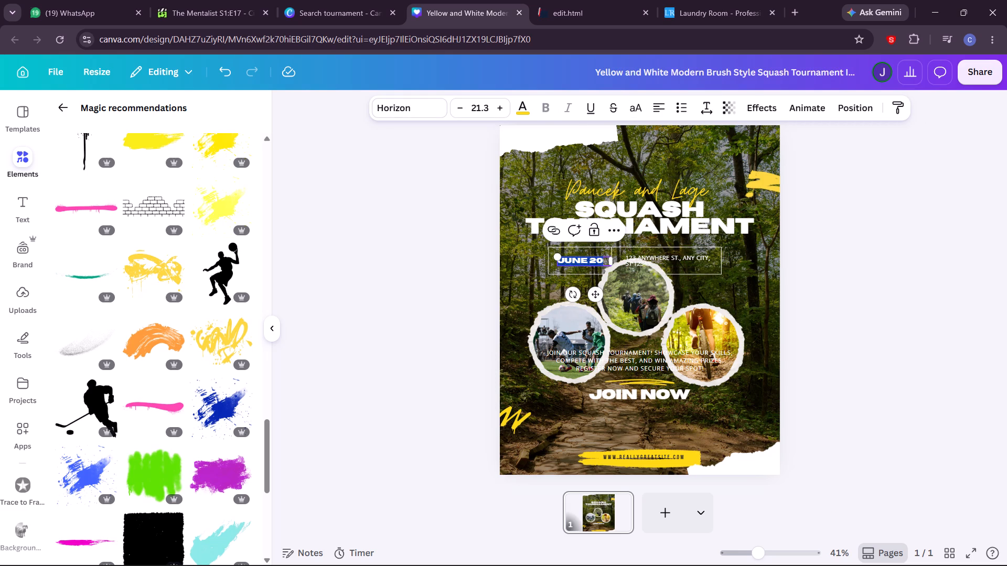
key(BackSpace)
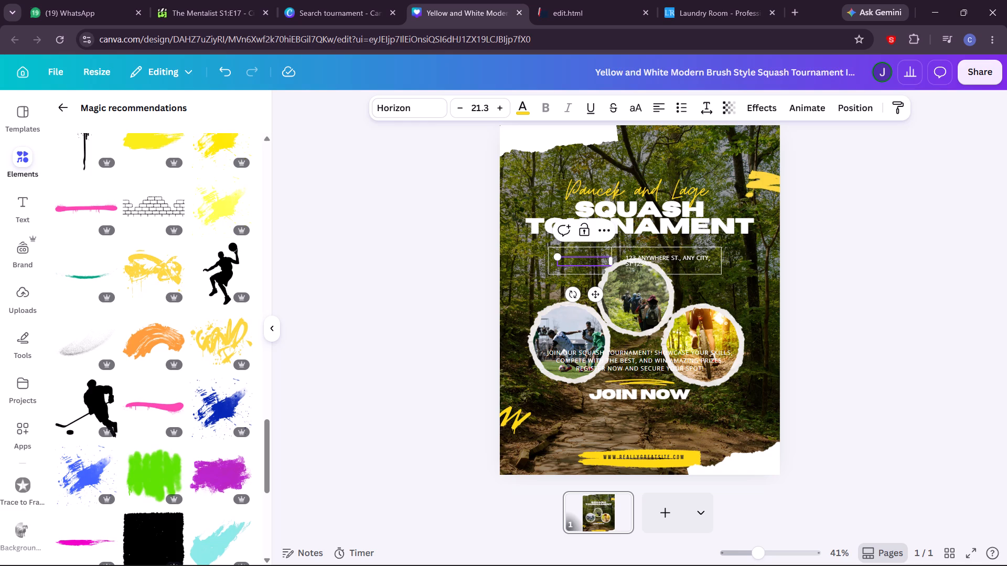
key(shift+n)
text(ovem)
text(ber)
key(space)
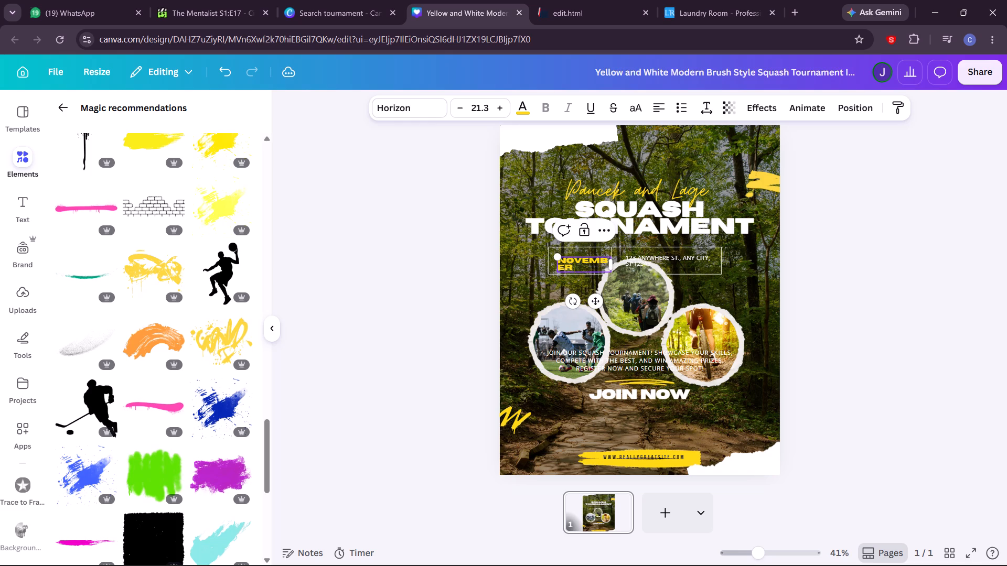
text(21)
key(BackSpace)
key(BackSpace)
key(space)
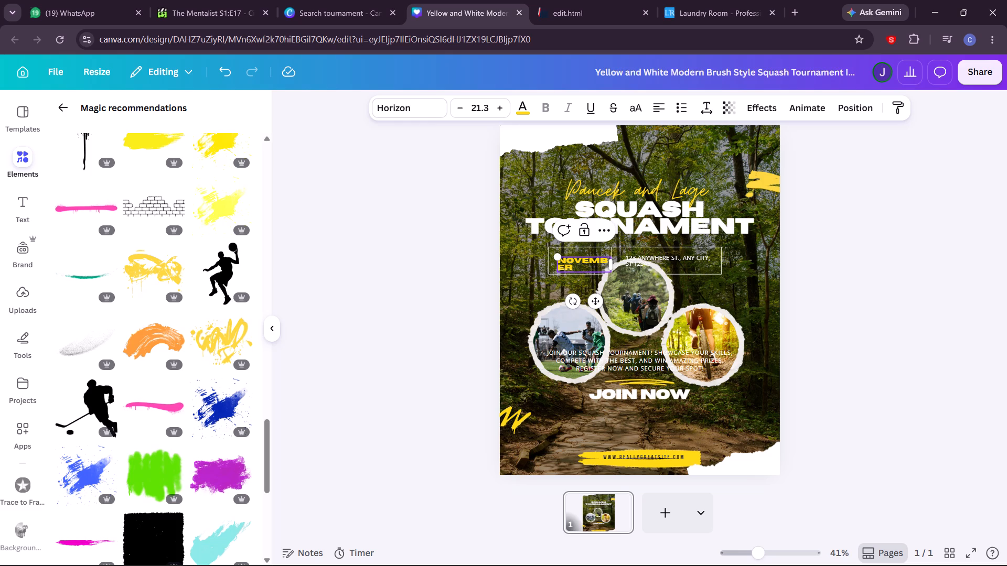
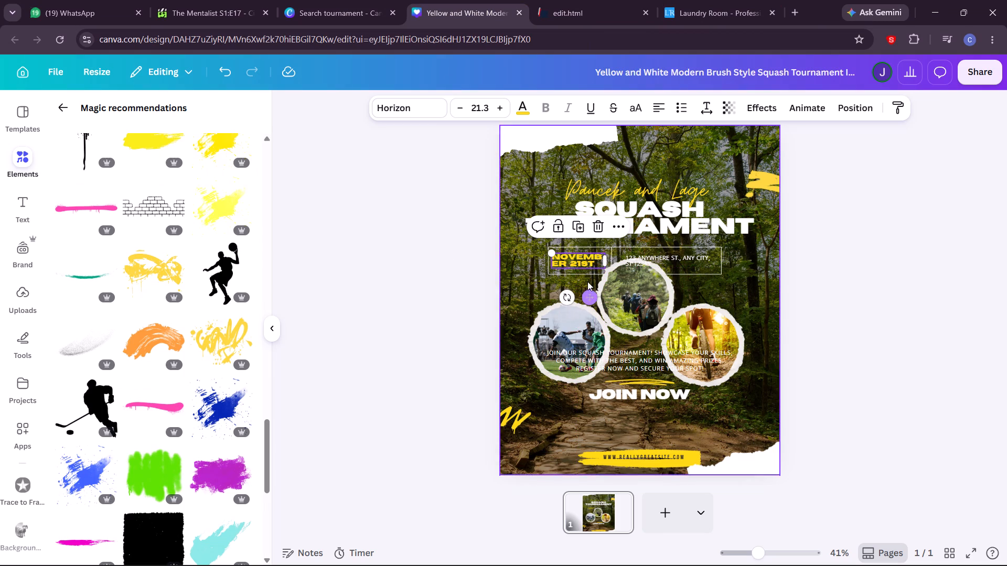
Widen the yellow date text box so that "NOVEMBER" fits on one line above "21ST".
drag(607, 257, 621, 256)
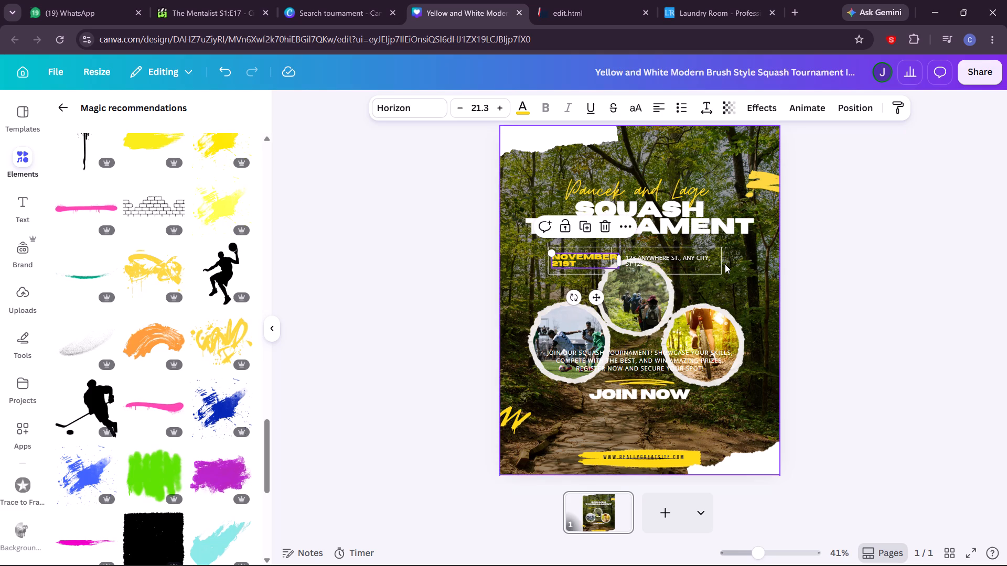
Widen the thin white outline frame around the date and address by extending its right edge.
click(725, 264)
click(722, 265)
click(715, 266)
drag(720, 261, 736, 260)
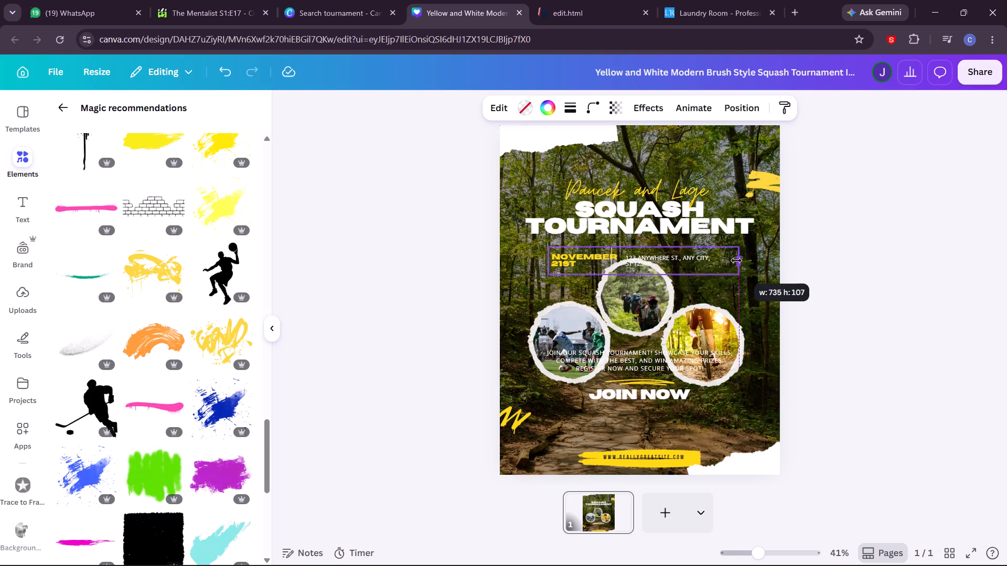
drag(736, 260, 741, 259)
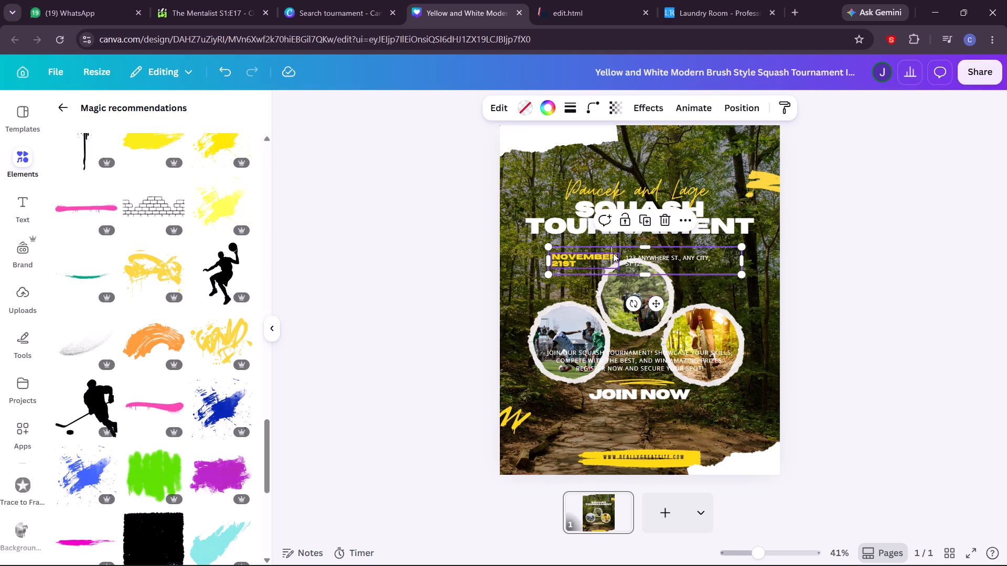
Widen the "NOVEMBER 21ST" text box and place the two-line date just inside the left edge of the outline frame.
drag(599, 258, 590, 258)
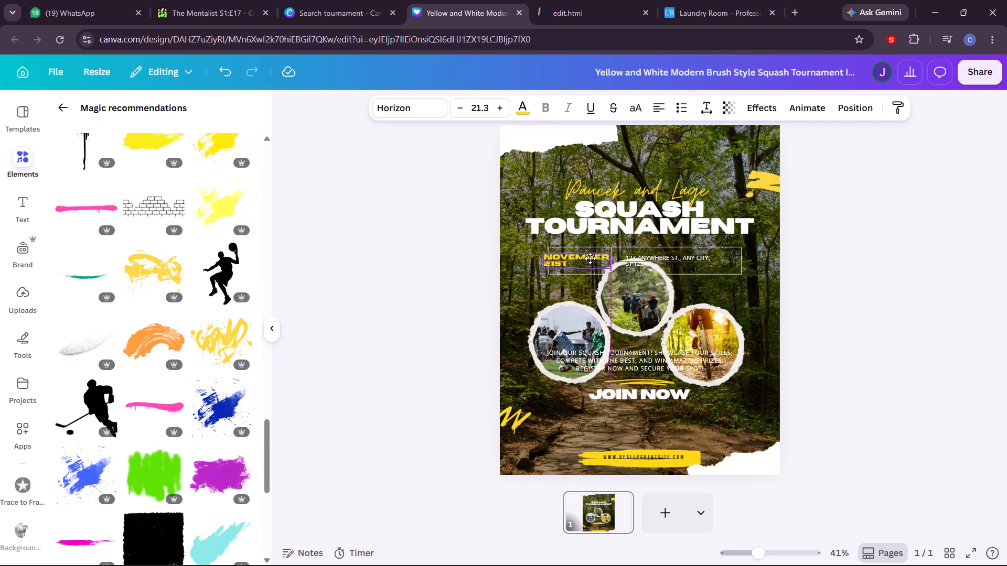
drag(590, 258, 586, 258)
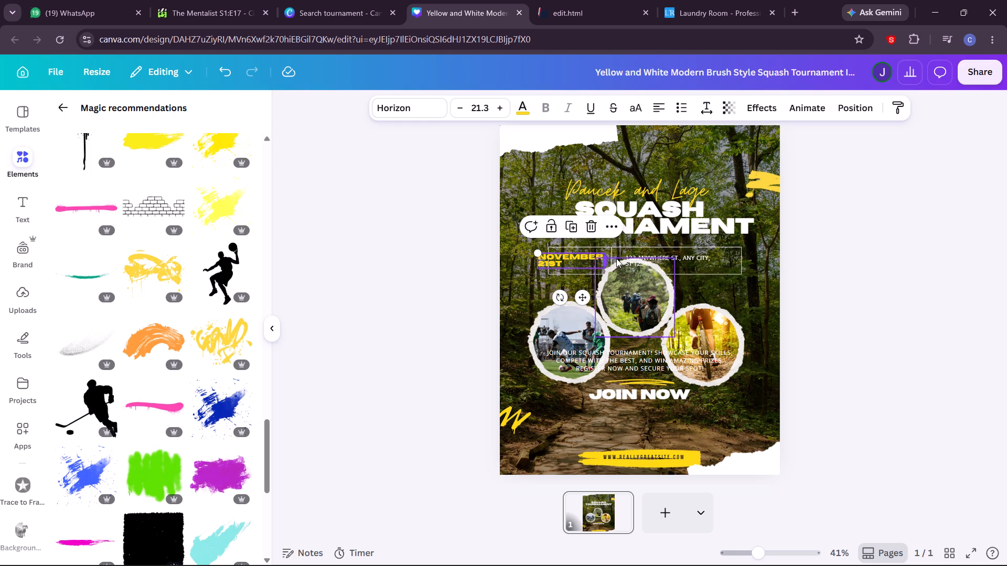
drag(616, 254, 623, 254)
drag(598, 255, 605, 255)
click(610, 257)
drag(611, 258, 622, 257)
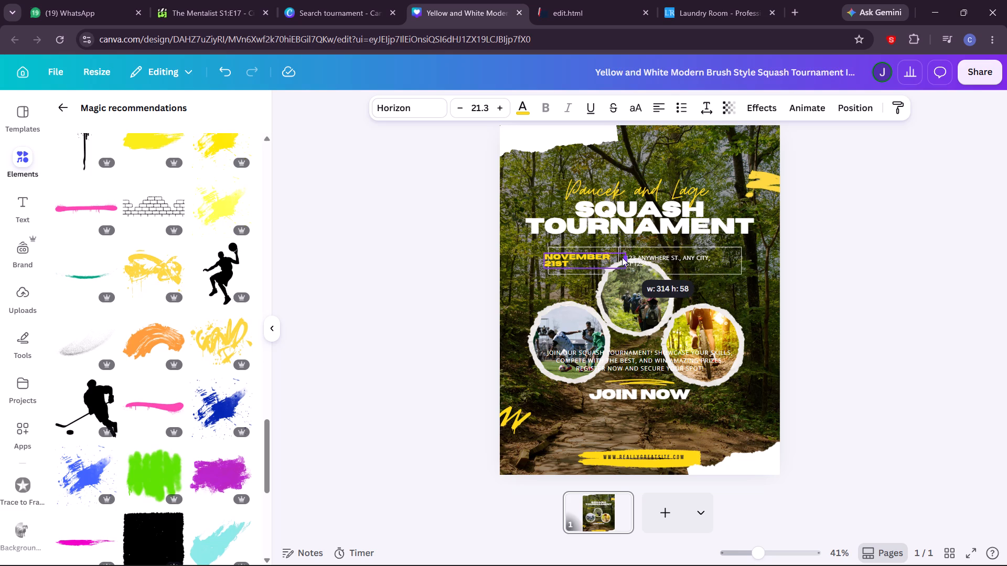
drag(622, 257, 651, 256)
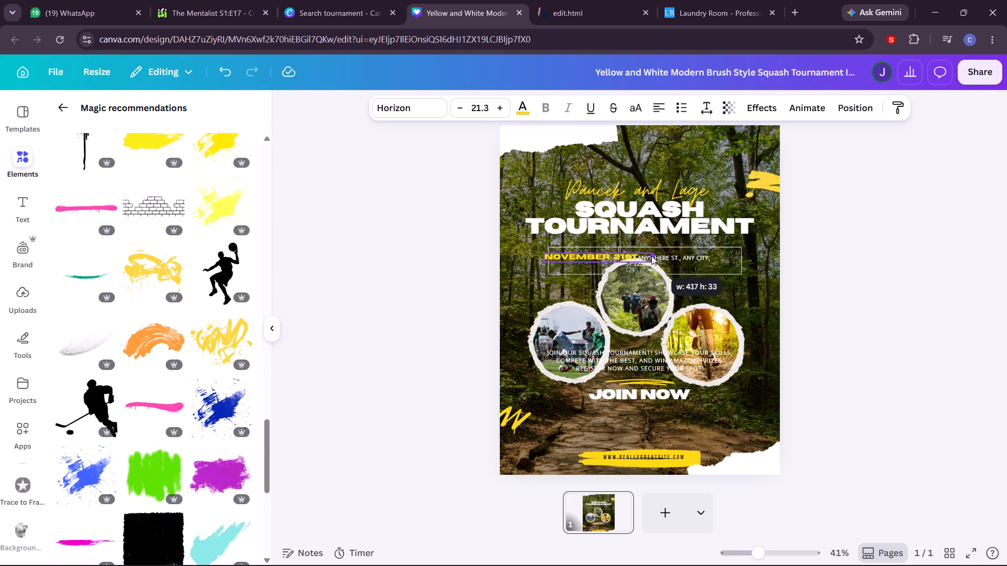
drag(651, 256, 630, 259)
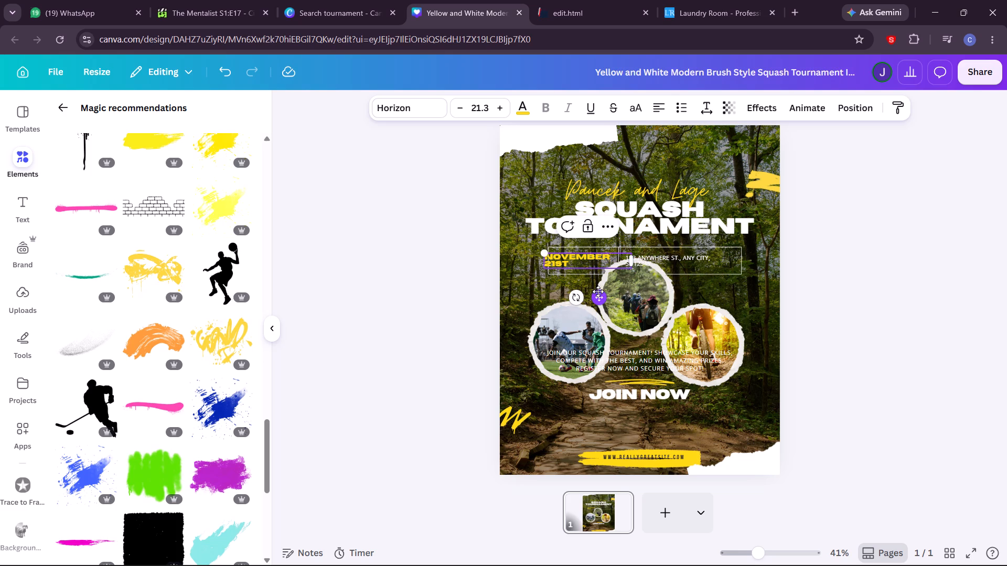
drag(599, 293, 604, 292)
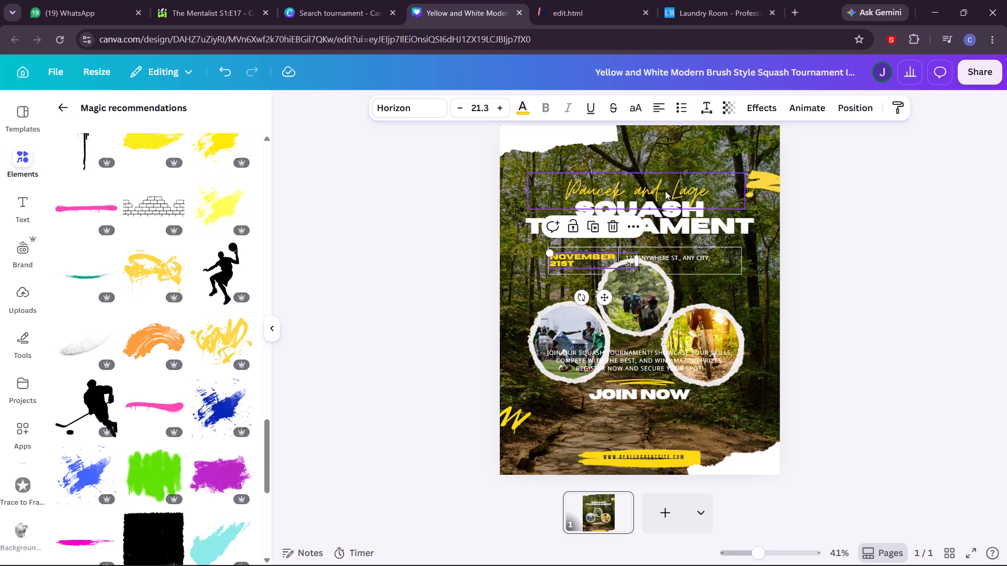
Move the "Paucek and Lage" script line and the "SQUASH TOURNAMENT" heading slightly higher, undoing any accidental change along the way.
drag(663, 186, 663, 175)
click(661, 219)
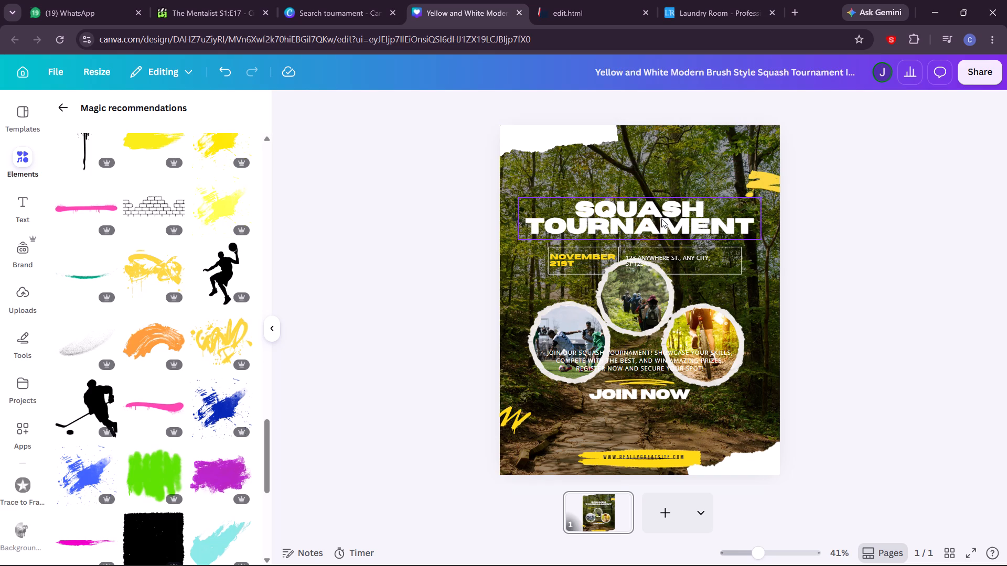
click(524, 260)
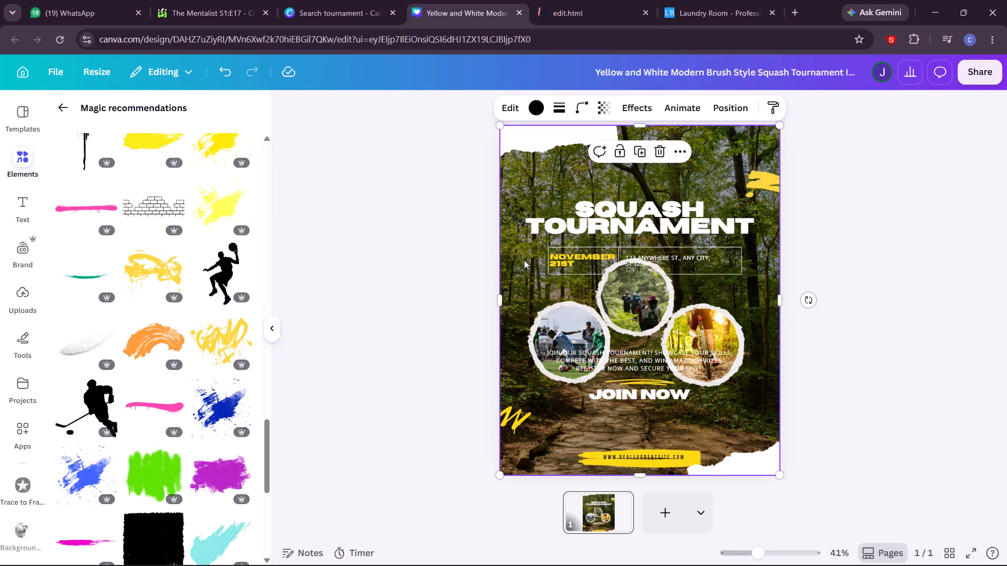
click(227, 73)
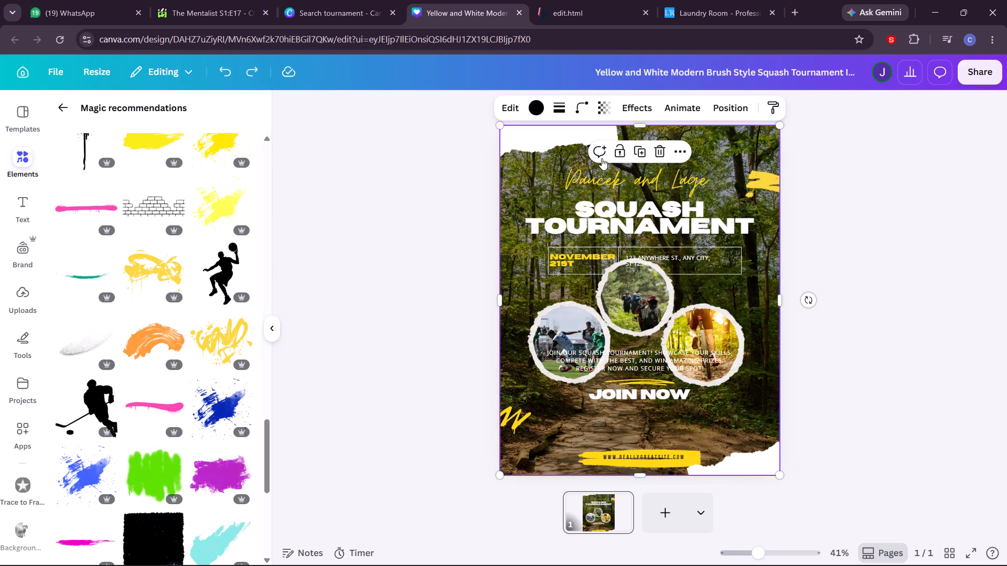
click(673, 211)
drag(672, 220, 671, 212)
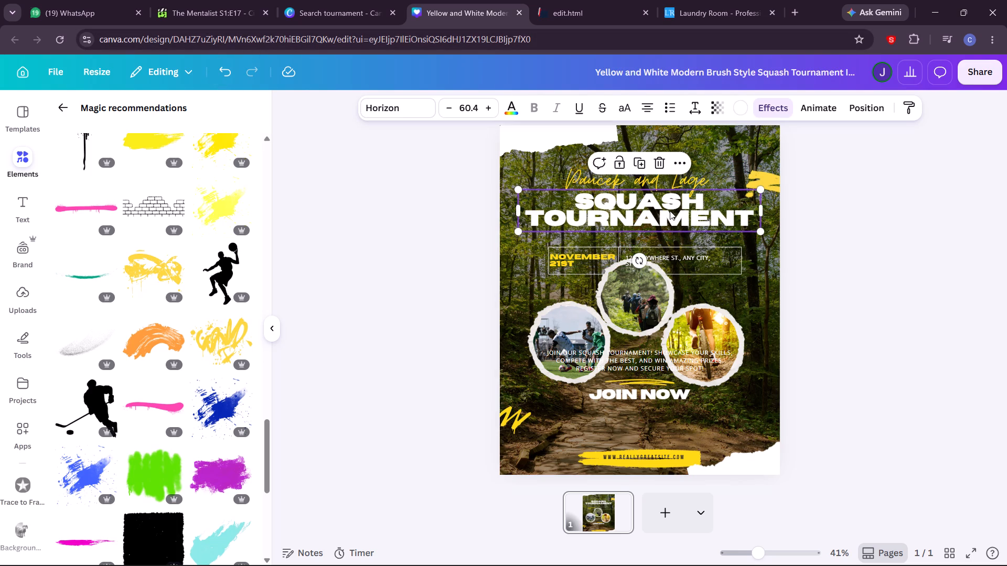
Shift the "123 Anywhere St., Any City" address text slightly to the right within the outline frame.
drag(706, 259, 717, 258)
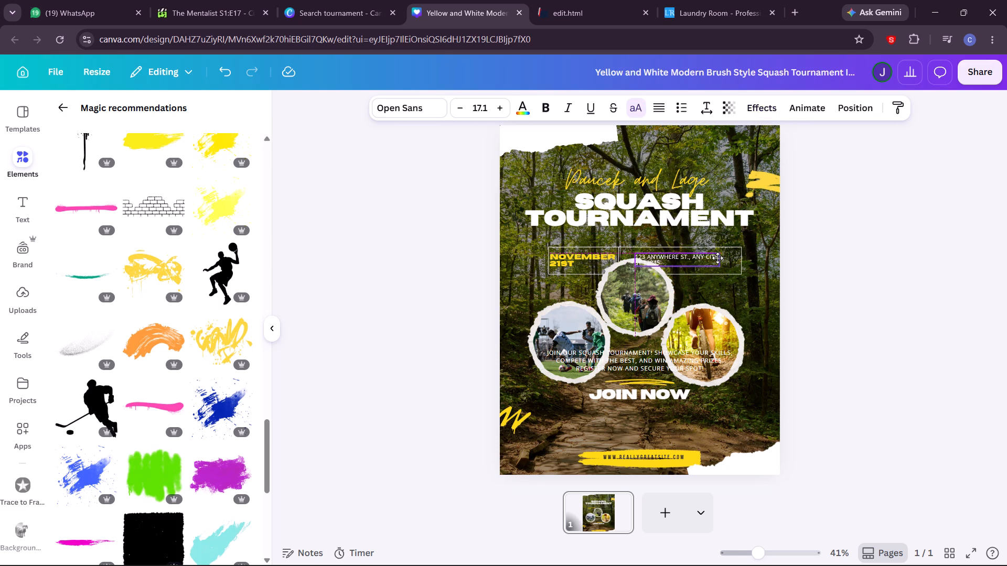
drag(717, 258, 718, 258)
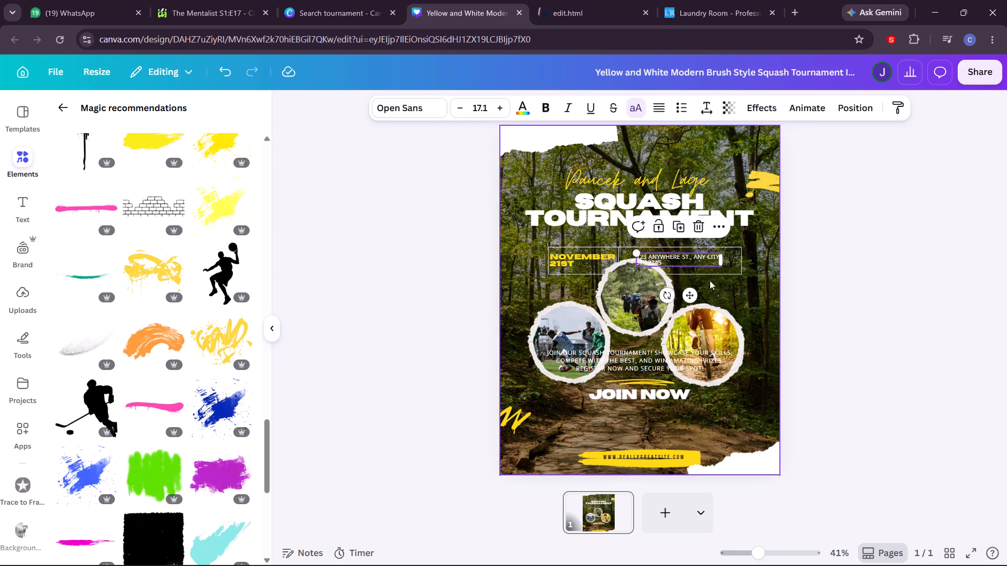
Group the date, address, outline frame and dark full-page overlay, and move the group slightly higher on the poster.
shift+click(599, 256)
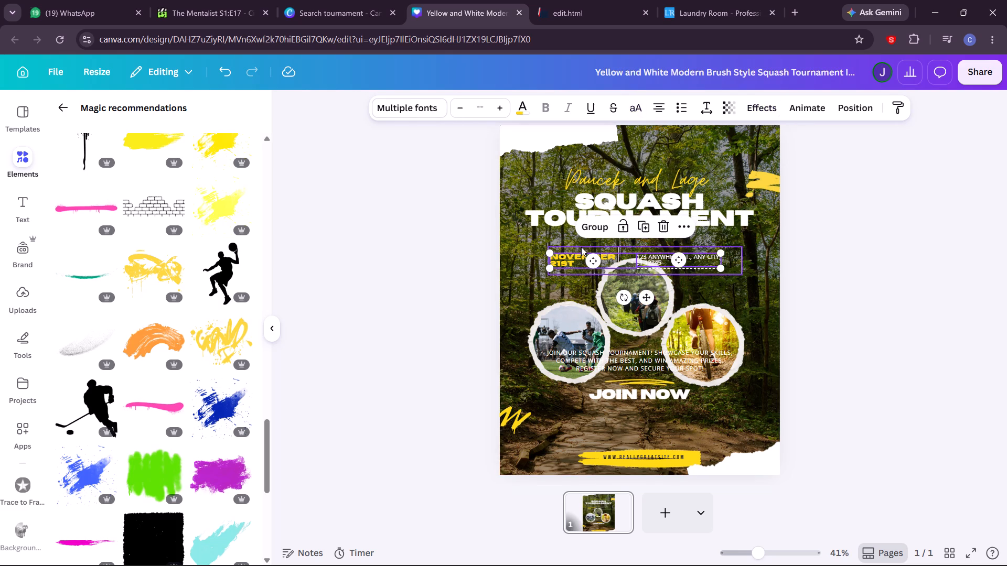
shift+click(581, 246)
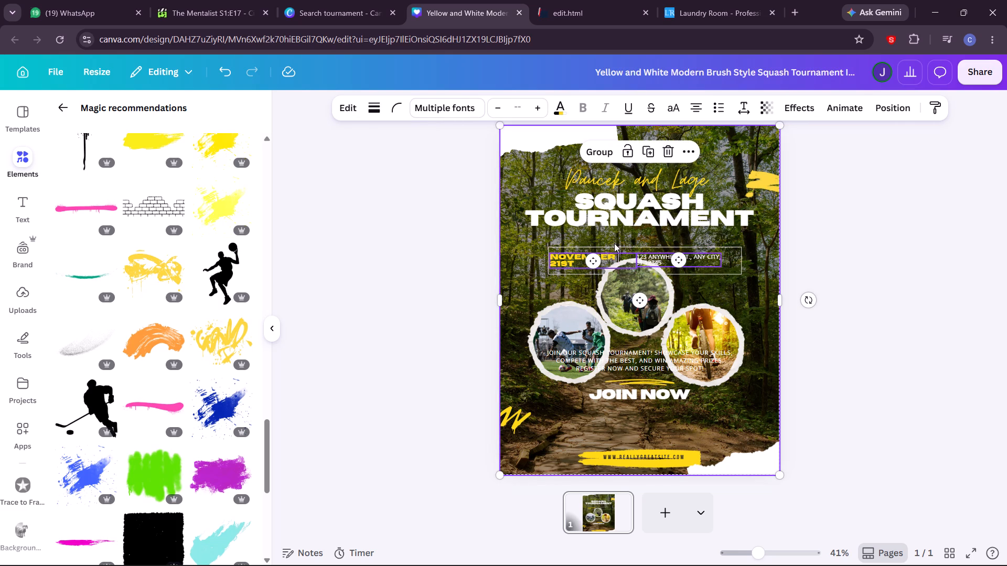
shift+click(737, 264)
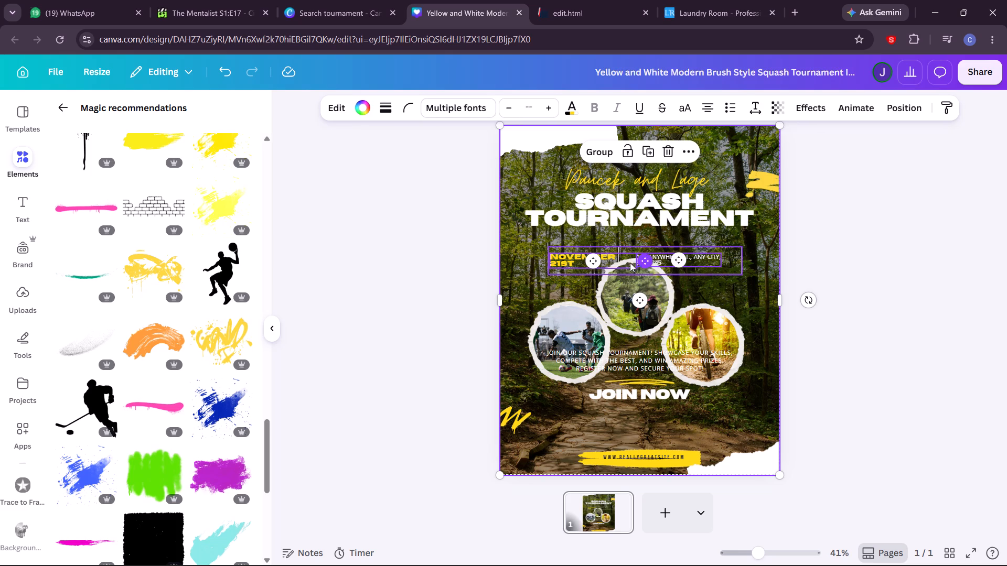
click(595, 149)
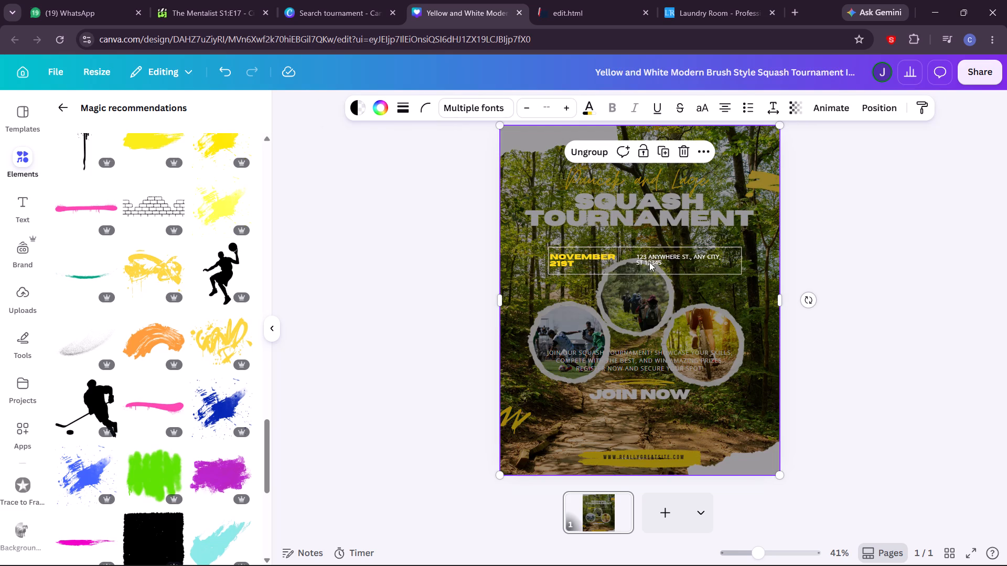
drag(649, 262, 649, 249)
Ungroup the white outline frame from the grouped elements and move it up over the lower part of the "SQUASH TOURNAMENT" heading.
click(622, 255)
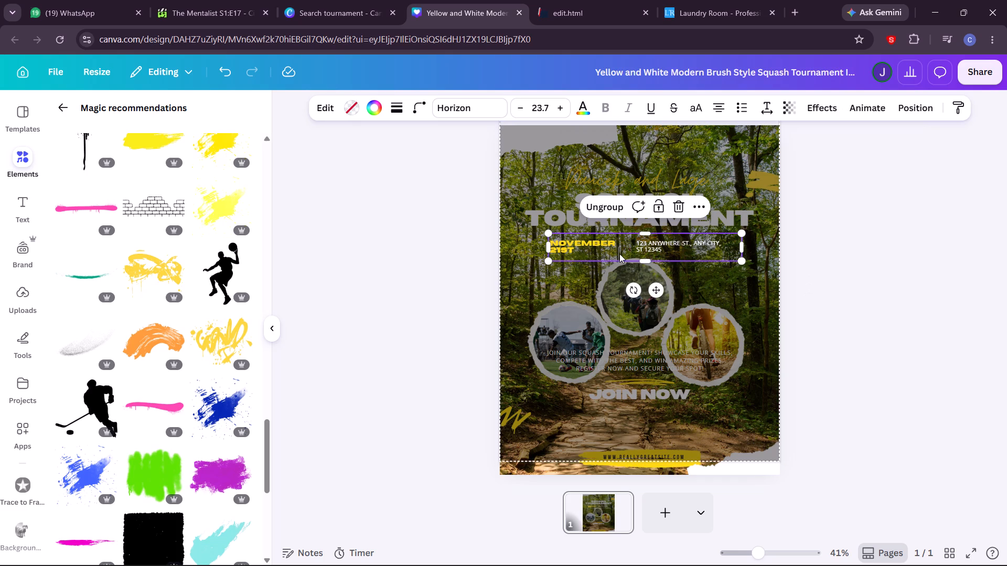
click(608, 206)
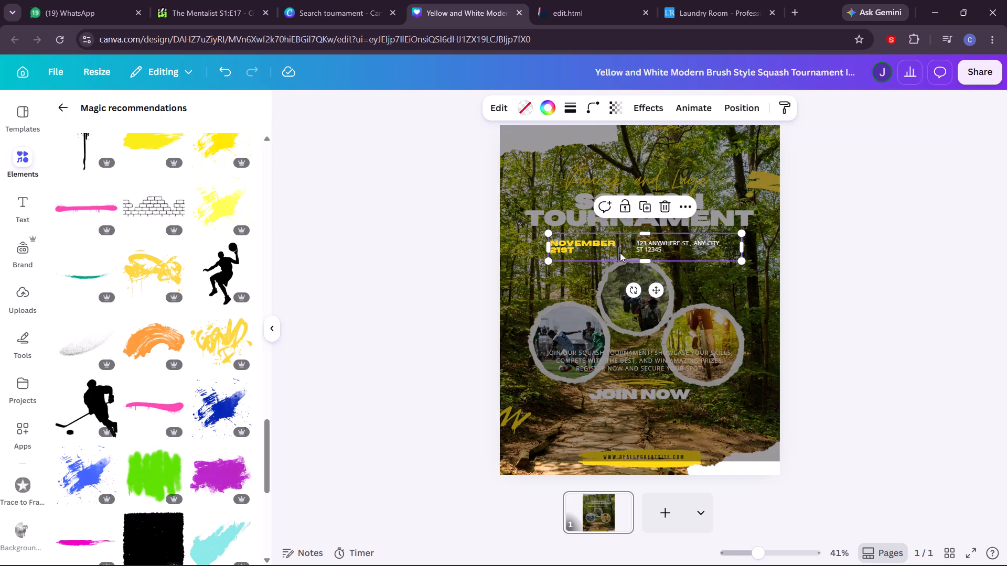
click(698, 275)
double_click(618, 253)
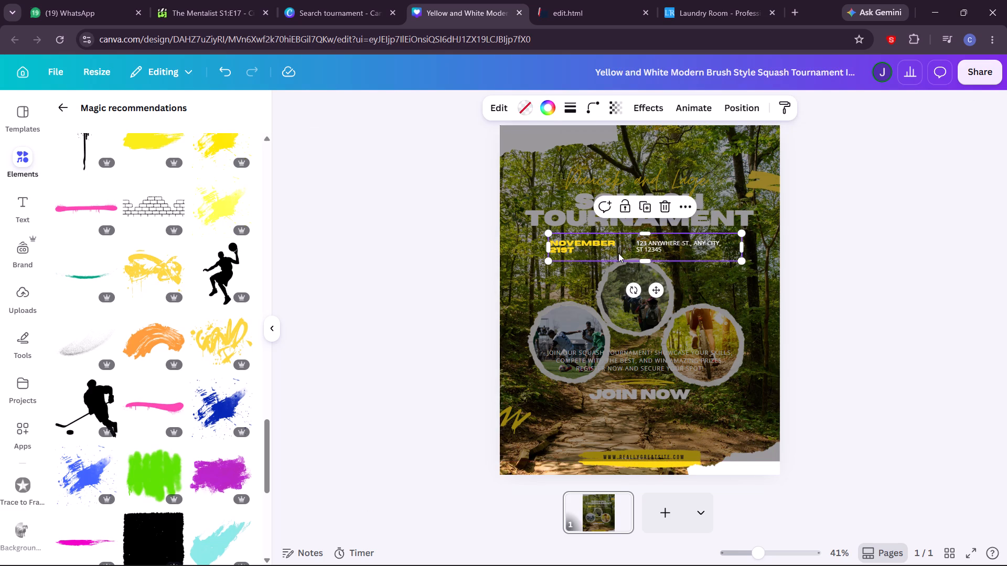
click(618, 253)
double_click(616, 251)
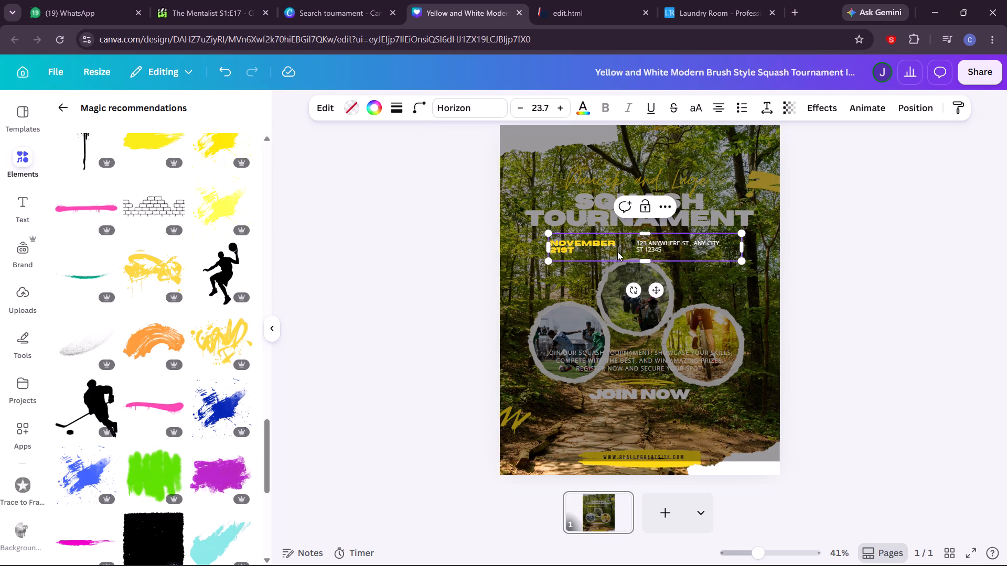
click(617, 252)
drag(629, 251, 626, 287)
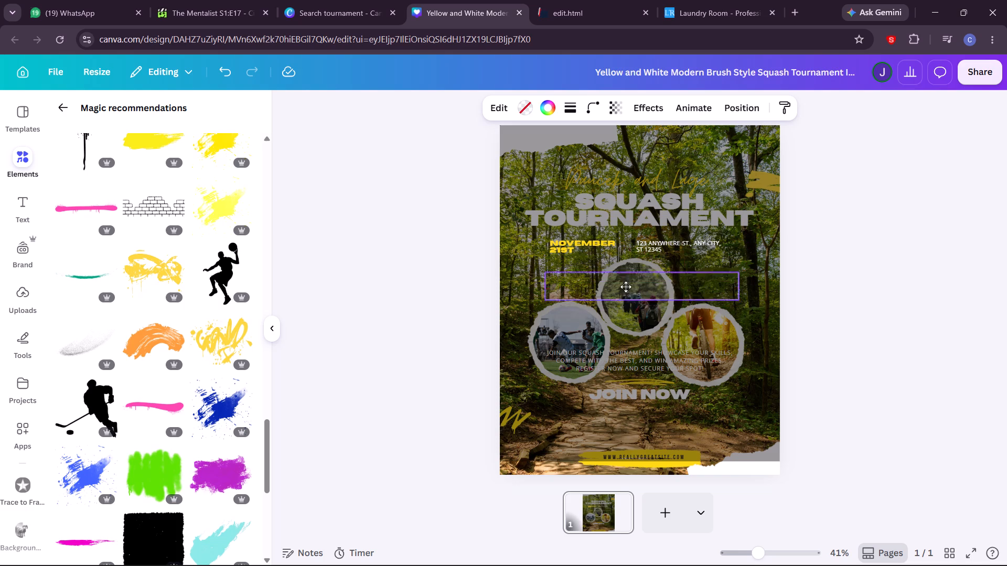
drag(626, 287, 622, 227)
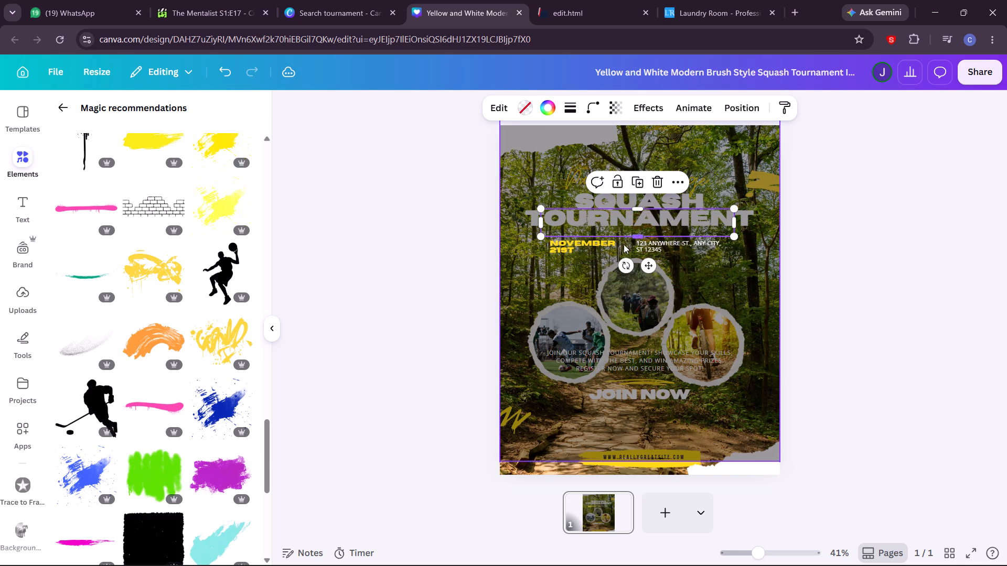
Select the thin vertical divider line among the poster's layers and move it up to span the height of the outline frame.
click(618, 255)
double_click(618, 255)
double_click(618, 255)
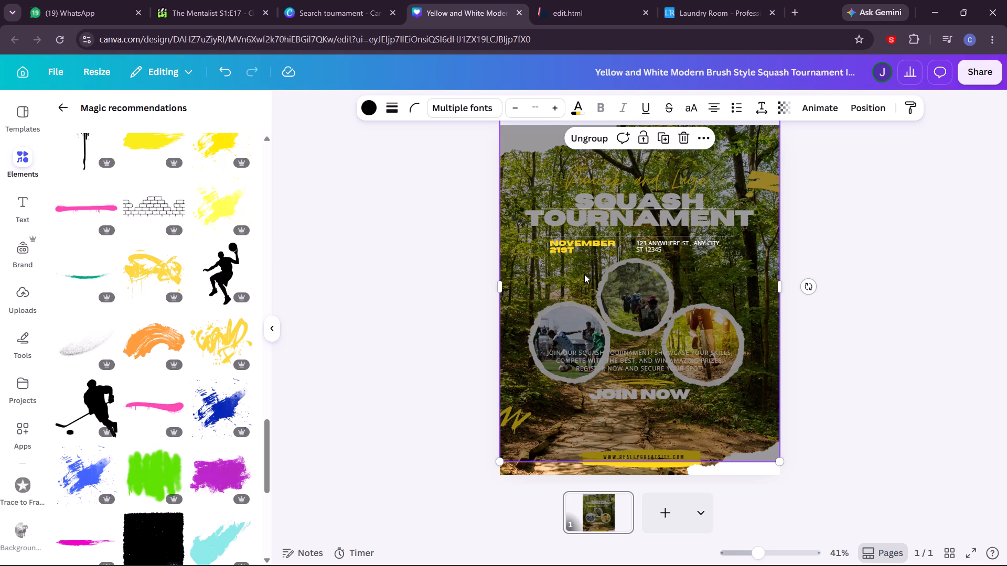
key(alt+1)
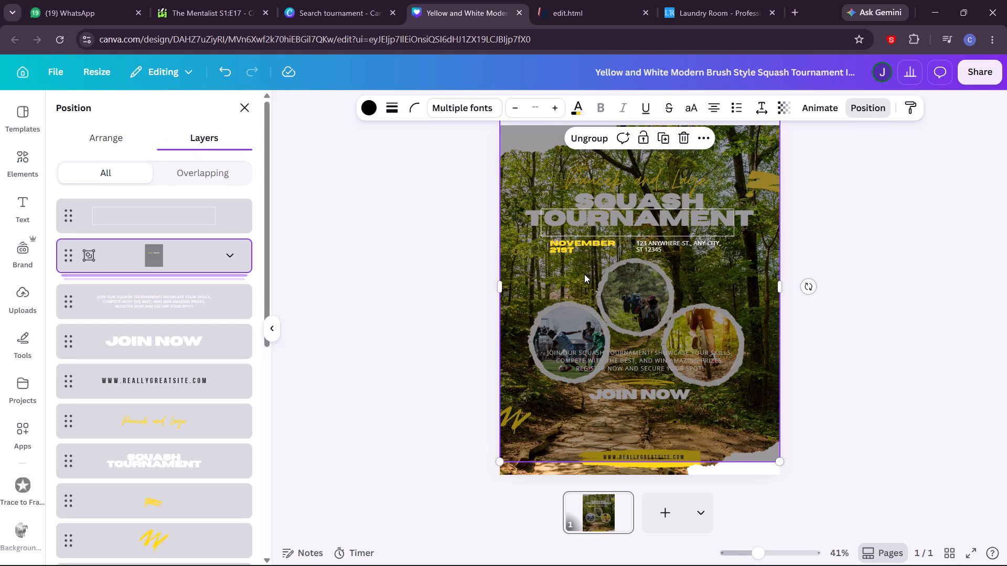
scroll(191, 322, up, 2)
drag(268, 344, 267, 453)
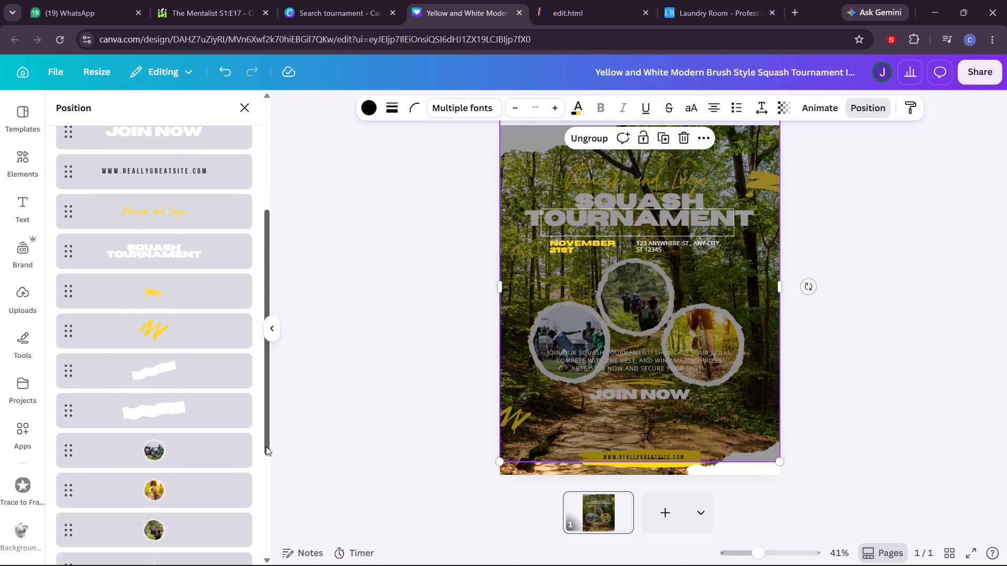
drag(265, 434, 266, 483)
click(205, 480)
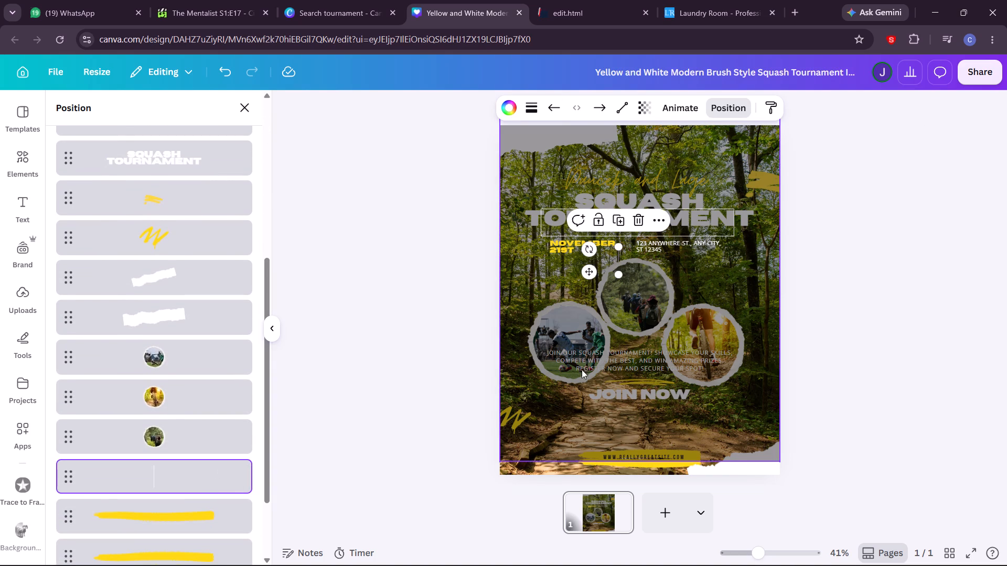
drag(584, 272, 592, 248)
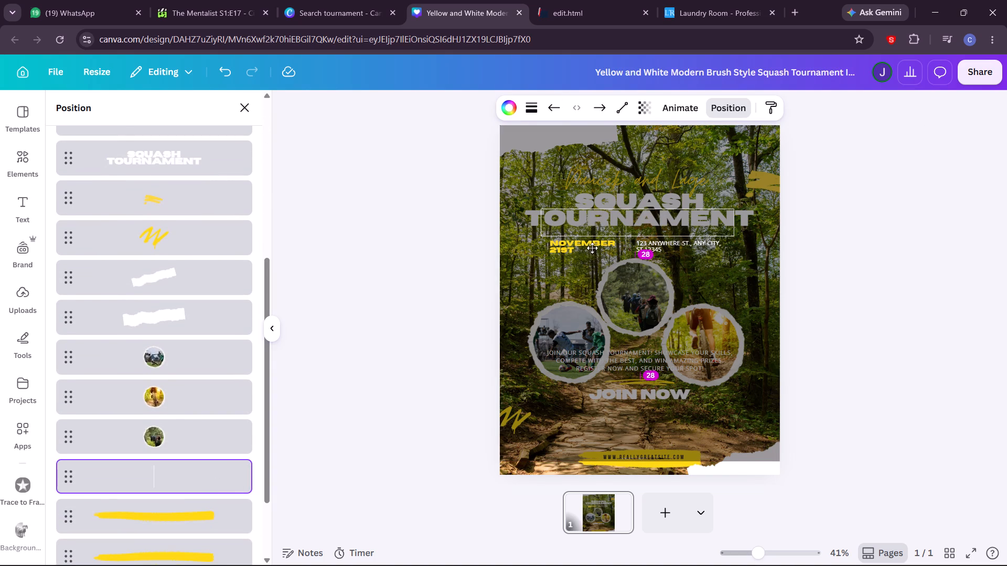
drag(592, 248, 595, 234)
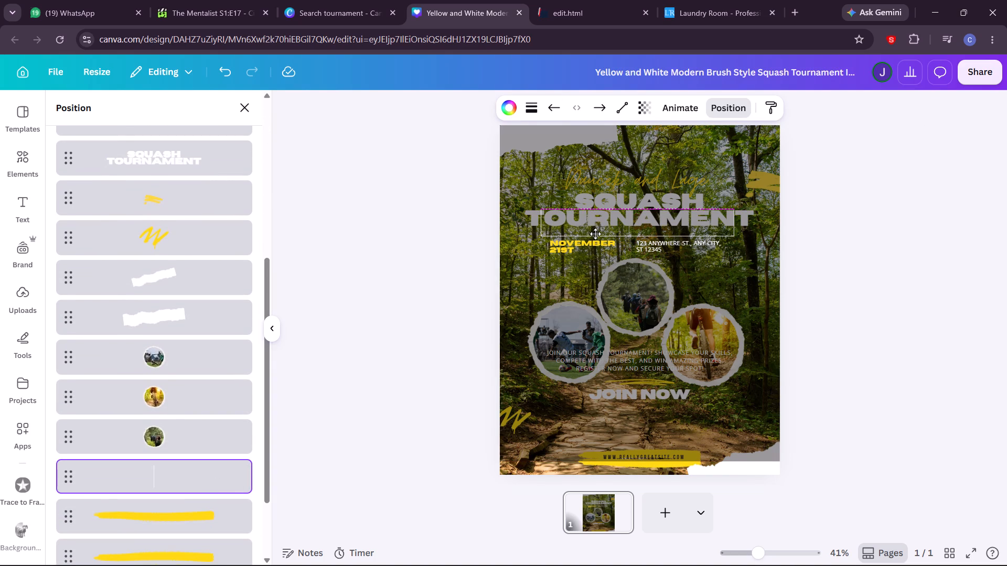
drag(595, 234, 595, 233)
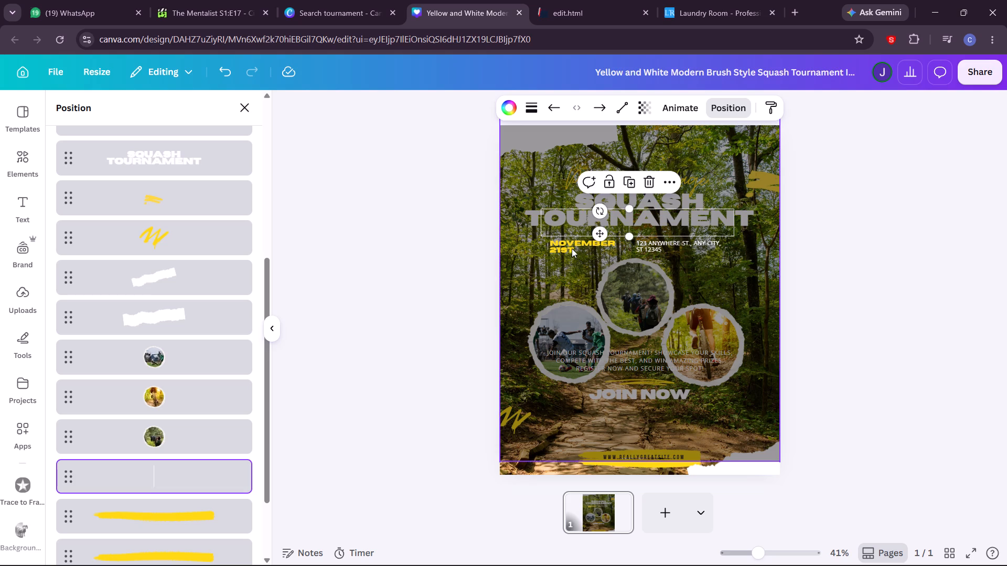
Select the "NOVEMBER 21ST" text inside the grouped layer, move it up into the left part of the outline frame, and narrow its text box slightly.
drag(269, 452, 269, 332)
drag(269, 332, 270, 332)
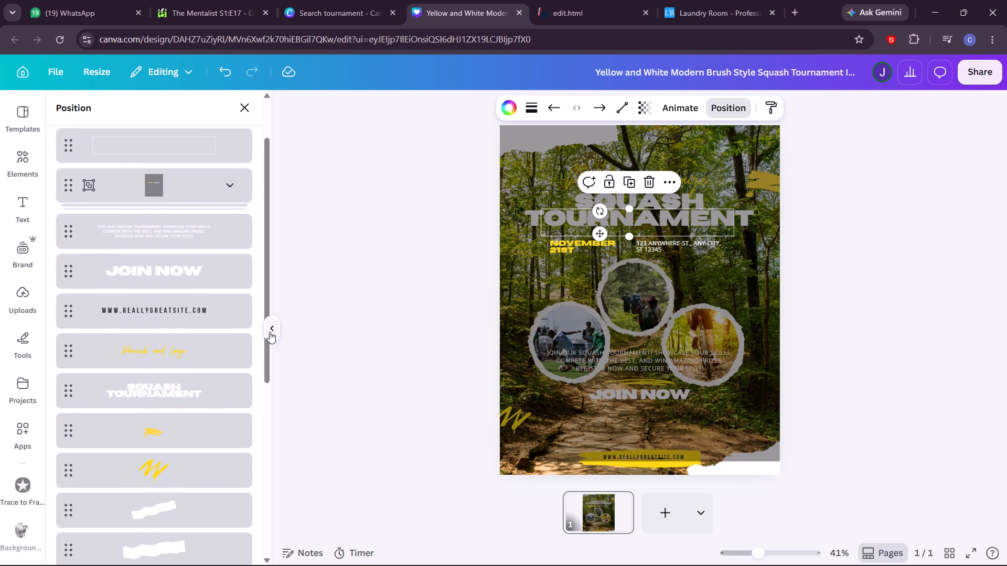
drag(270, 332, 273, 325)
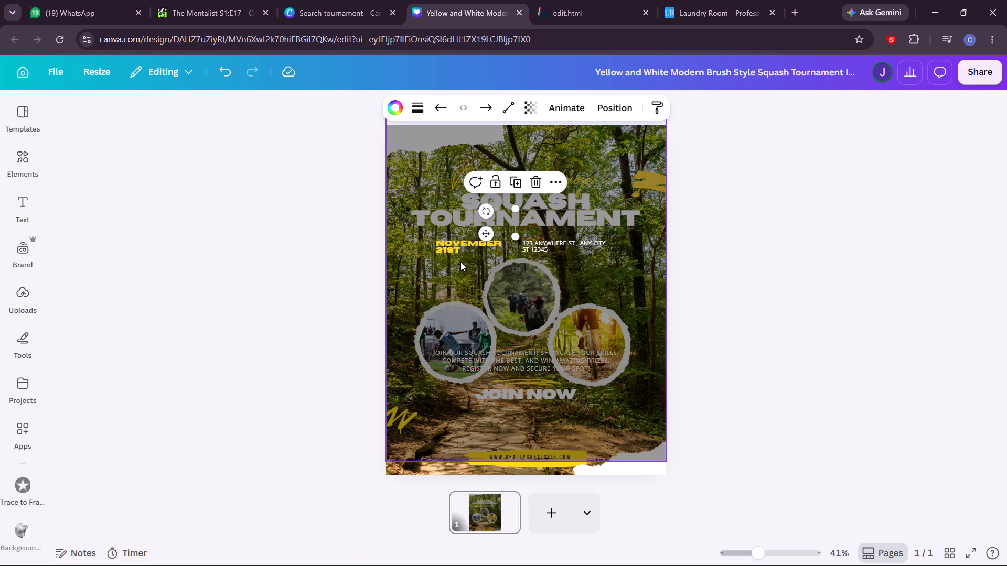
key(alt+1)
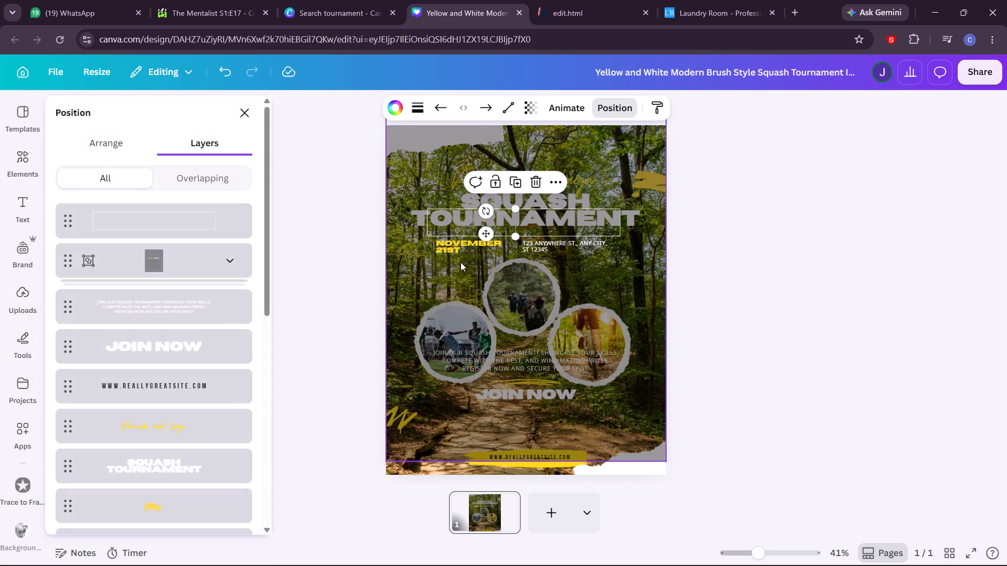
drag(269, 248, 261, 266)
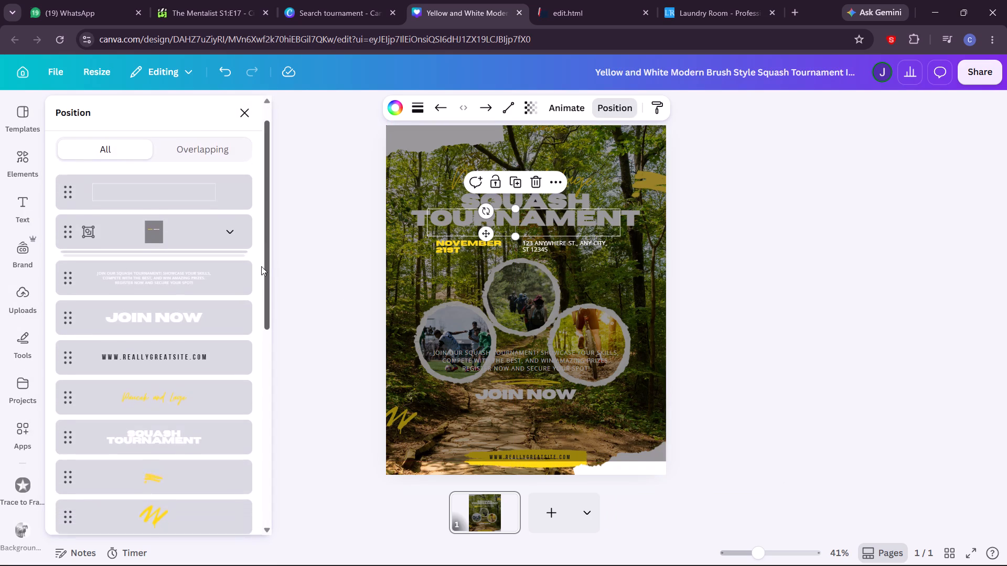
drag(261, 266, 261, 266)
click(245, 229)
click(296, 235)
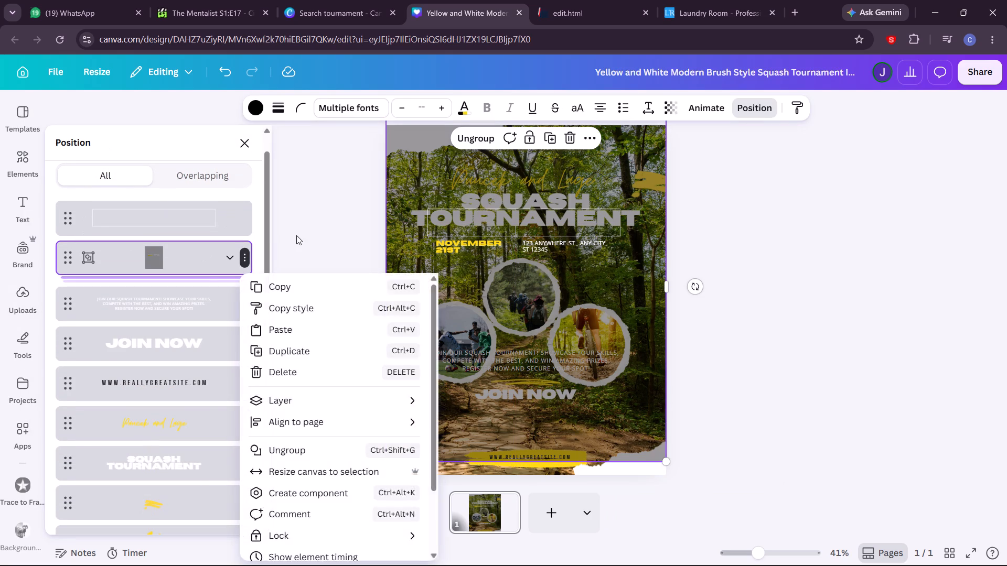
click(224, 255)
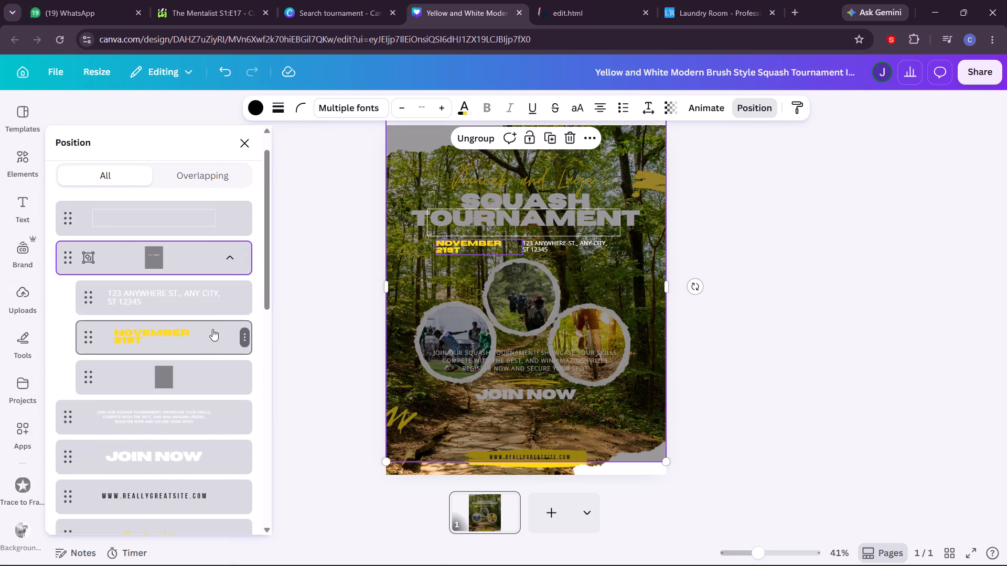
click(212, 329)
drag(490, 287, 488, 267)
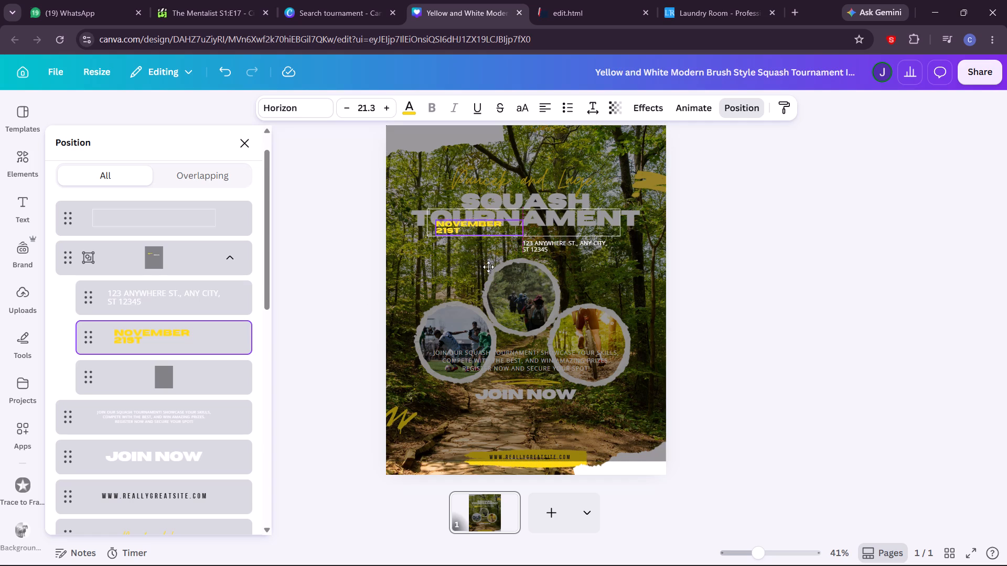
drag(488, 267, 483, 262)
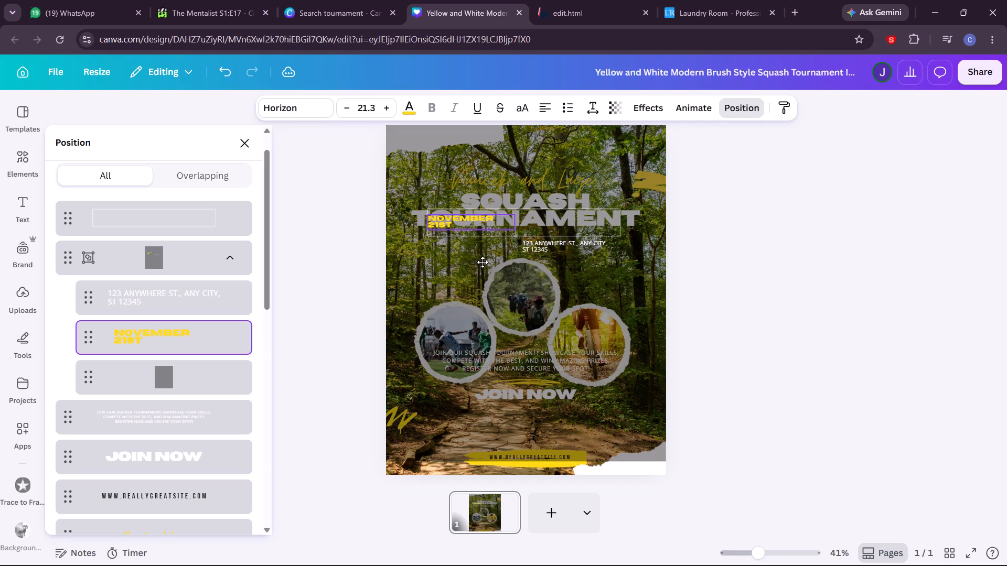
drag(483, 262, 484, 262)
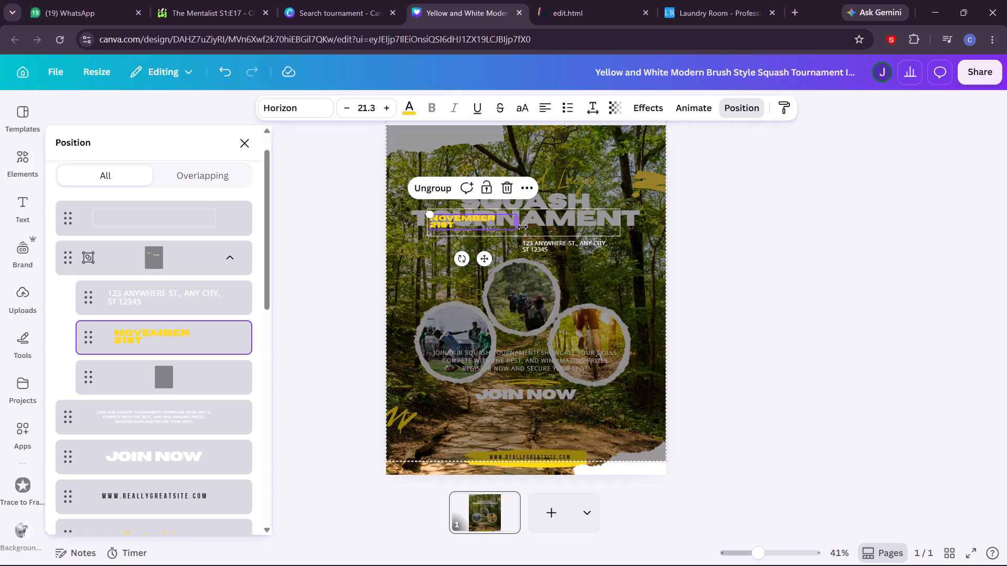
drag(519, 225, 507, 228)
Move the "123 Anywhere St., Any City" address text up into the outline frame, beside the date.
click(537, 245)
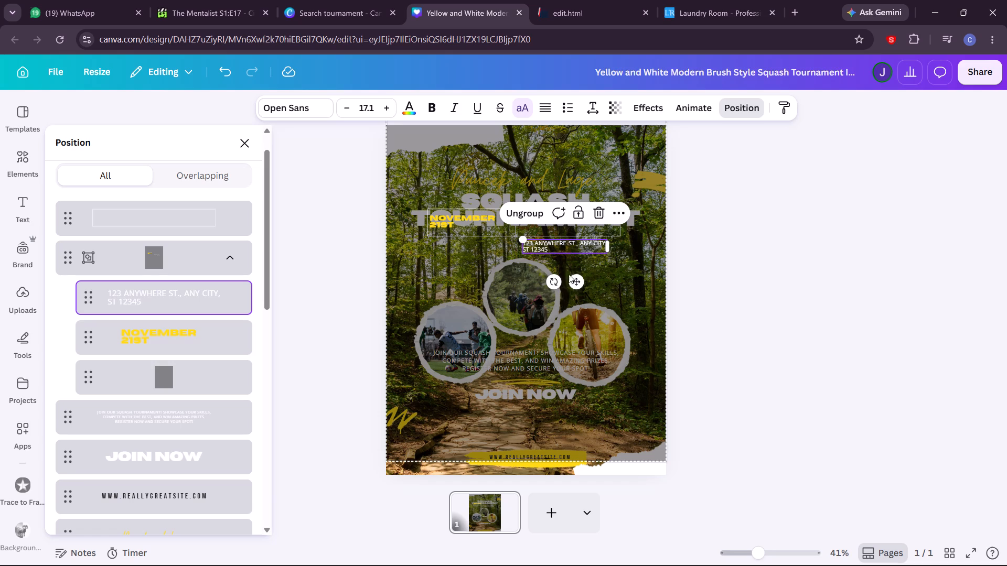
drag(574, 285, 572, 264)
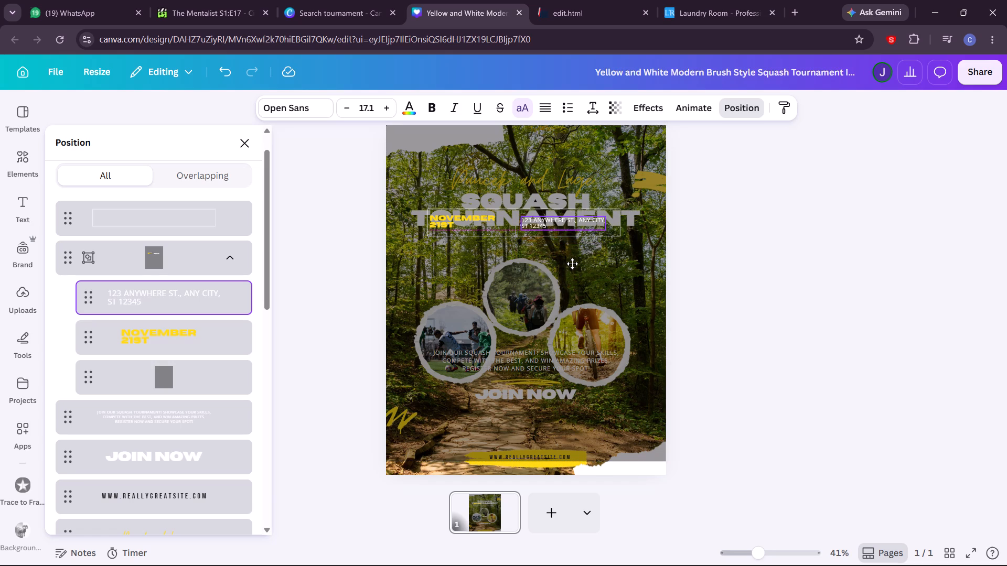
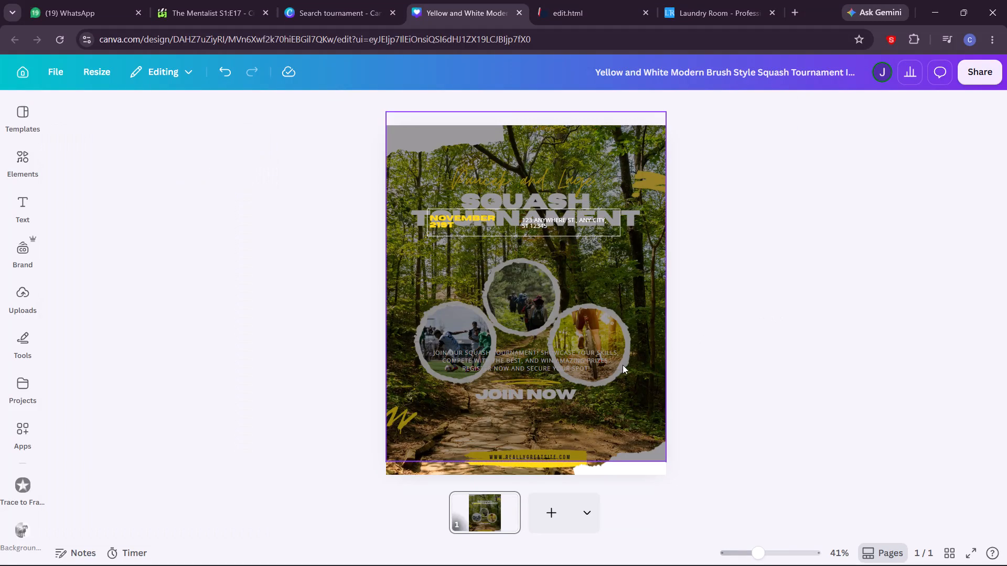
Move the grouped dark overlay, with its date and address text, down to cover the poster page.
click(623, 365)
drag(641, 368, 641, 379)
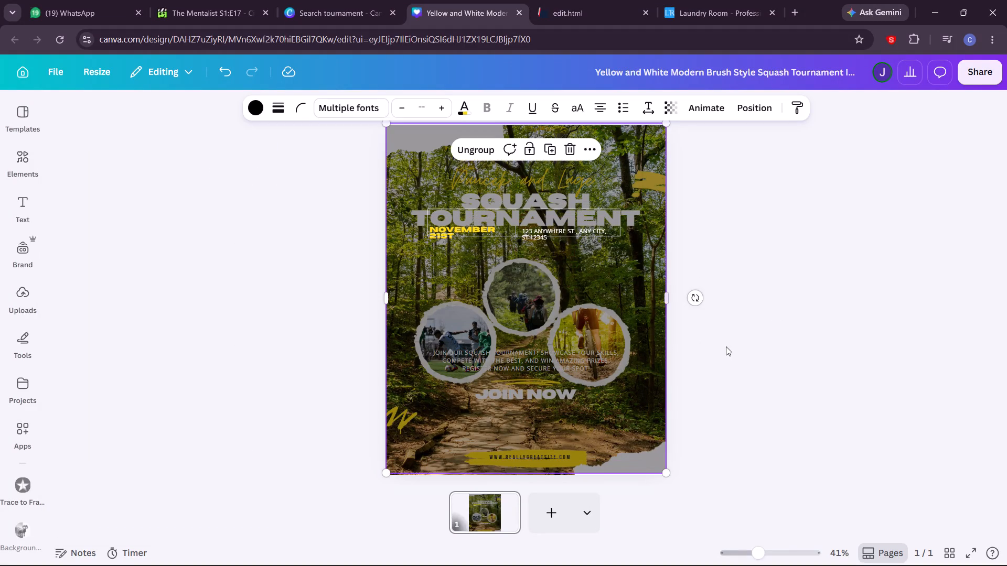
click(726, 346)
click(473, 228)
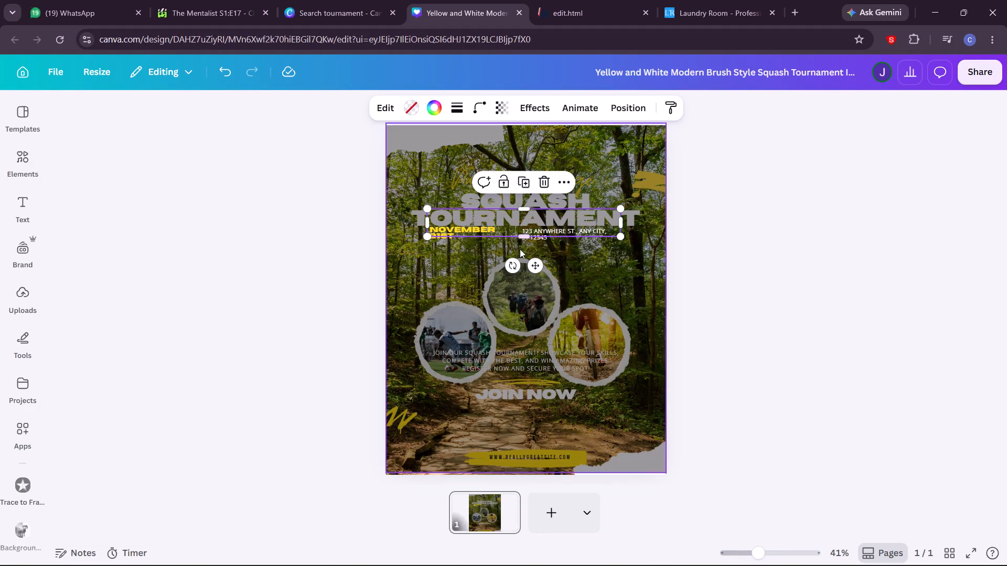
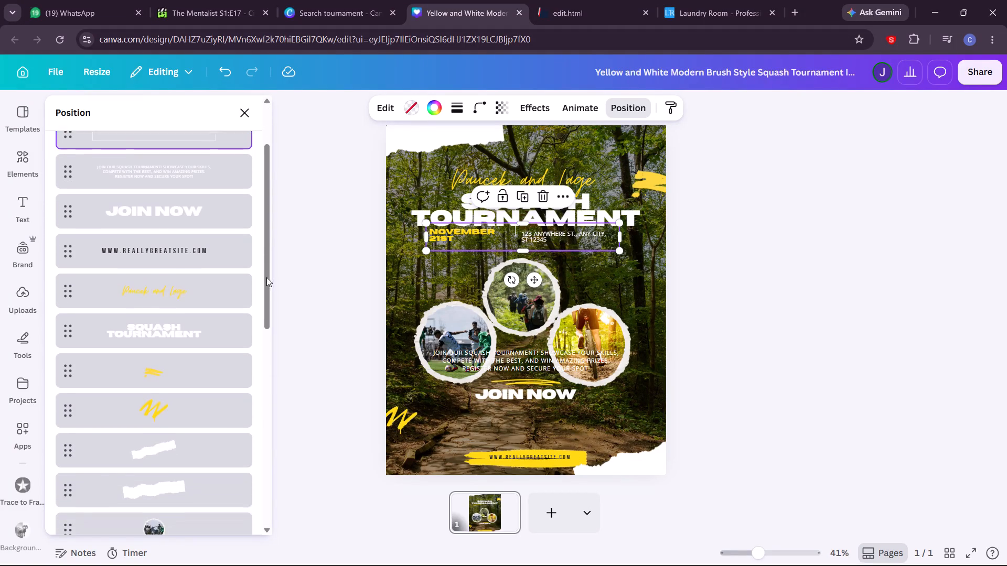
Locate the group holding the address, the date and the dark overlay near the bottom of the poster's layer order.
drag(266, 277, 287, 431)
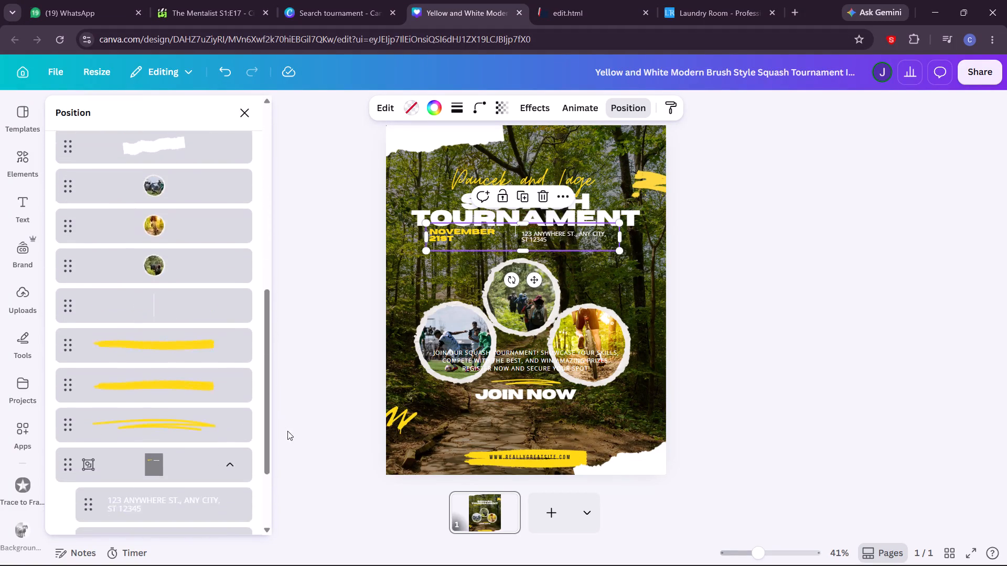
drag(287, 431, 288, 479)
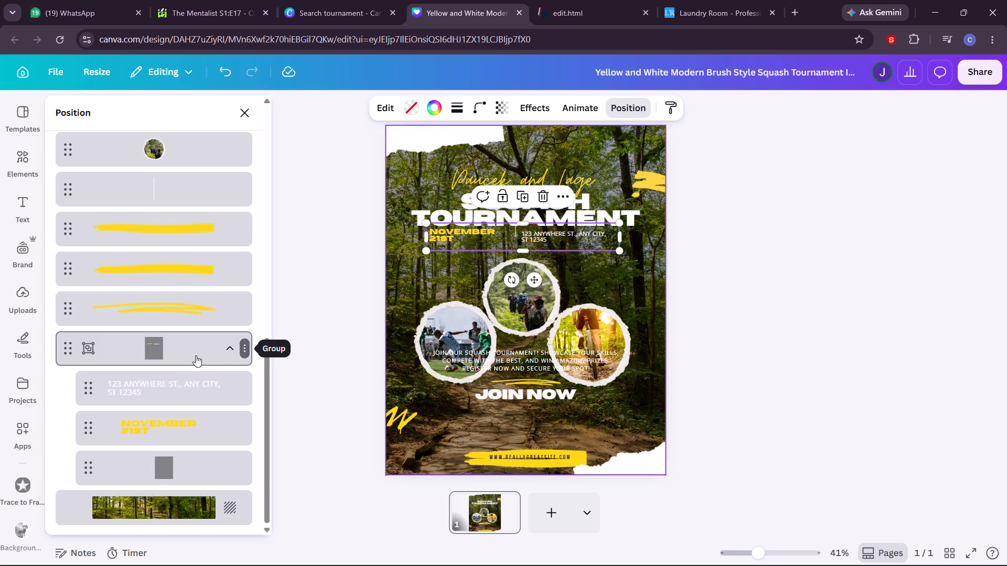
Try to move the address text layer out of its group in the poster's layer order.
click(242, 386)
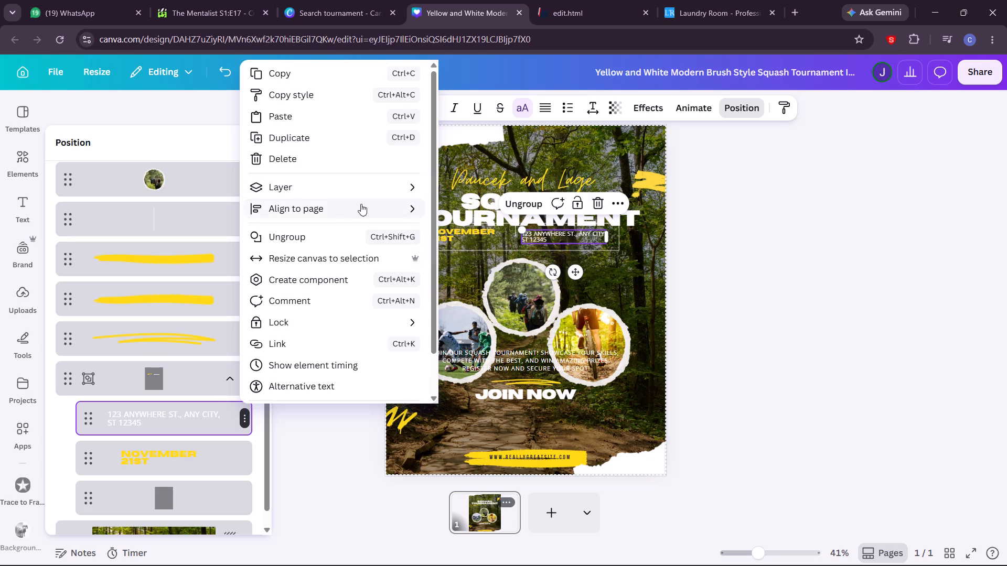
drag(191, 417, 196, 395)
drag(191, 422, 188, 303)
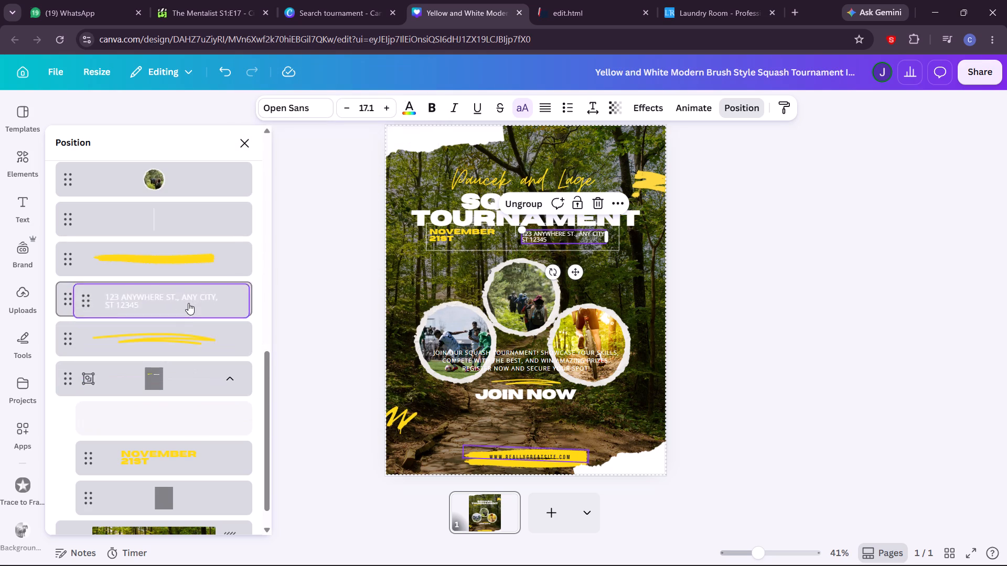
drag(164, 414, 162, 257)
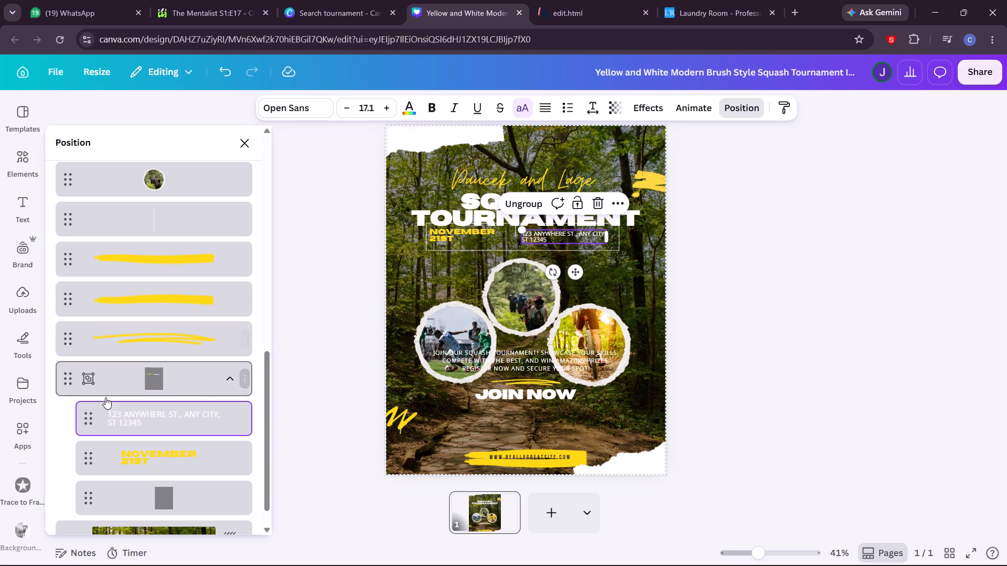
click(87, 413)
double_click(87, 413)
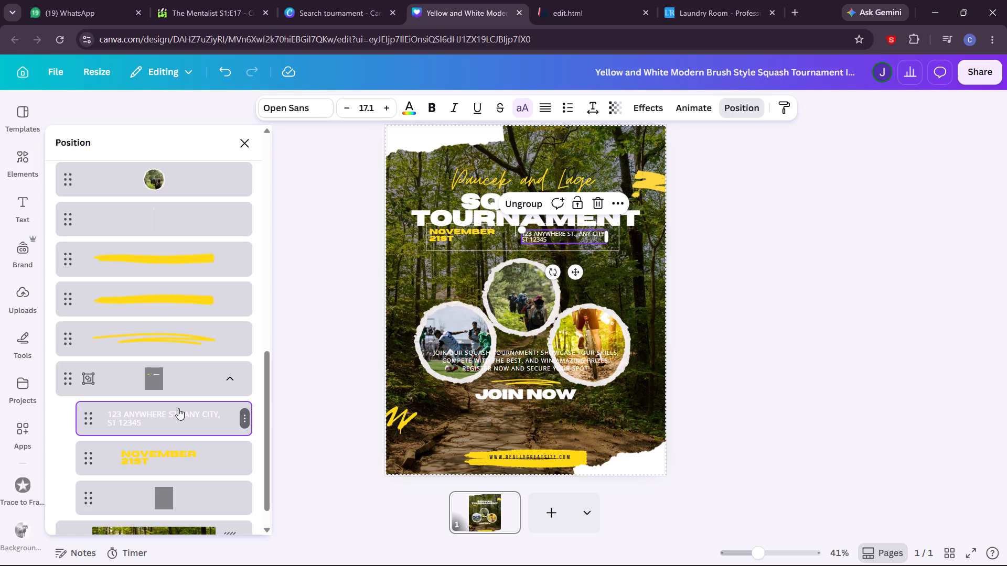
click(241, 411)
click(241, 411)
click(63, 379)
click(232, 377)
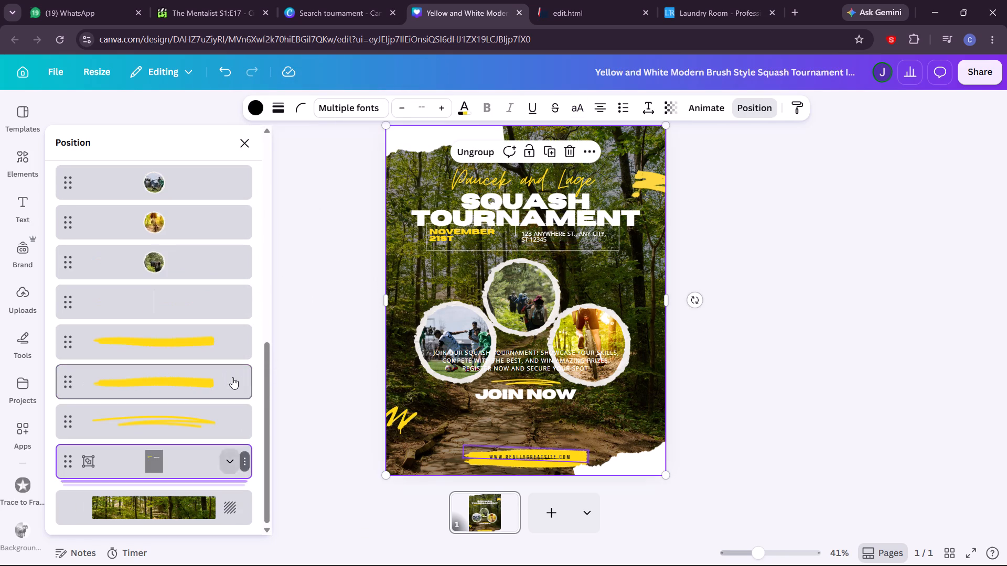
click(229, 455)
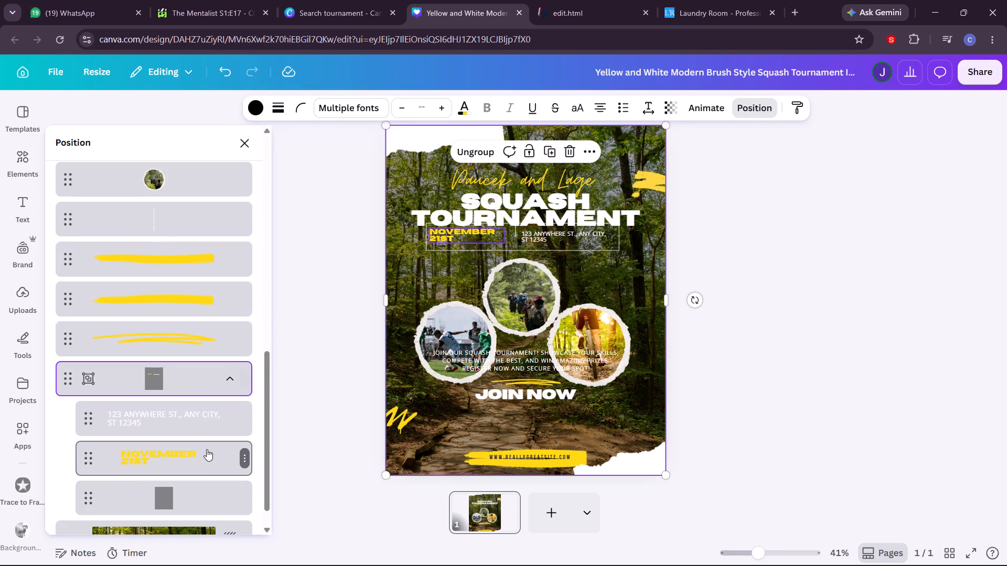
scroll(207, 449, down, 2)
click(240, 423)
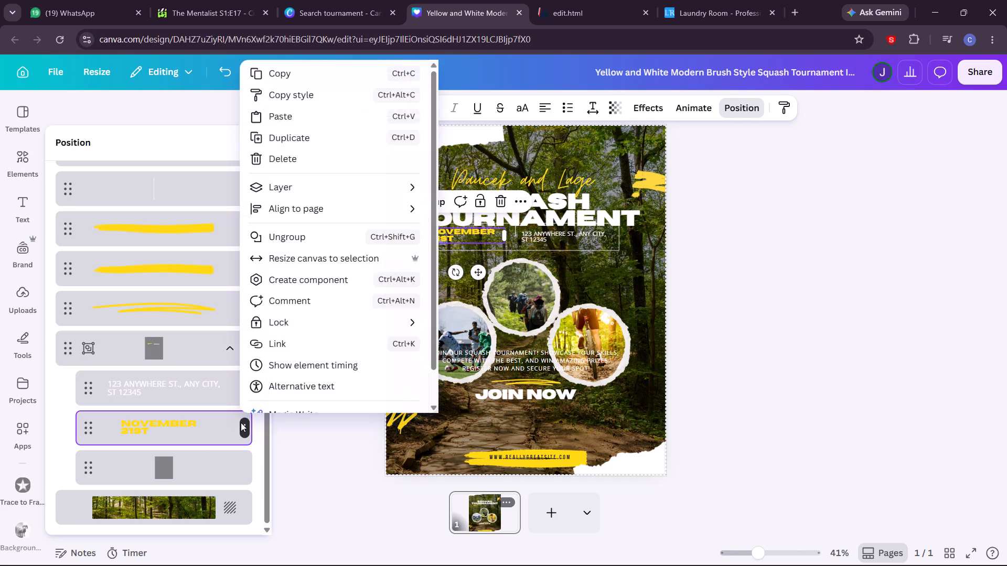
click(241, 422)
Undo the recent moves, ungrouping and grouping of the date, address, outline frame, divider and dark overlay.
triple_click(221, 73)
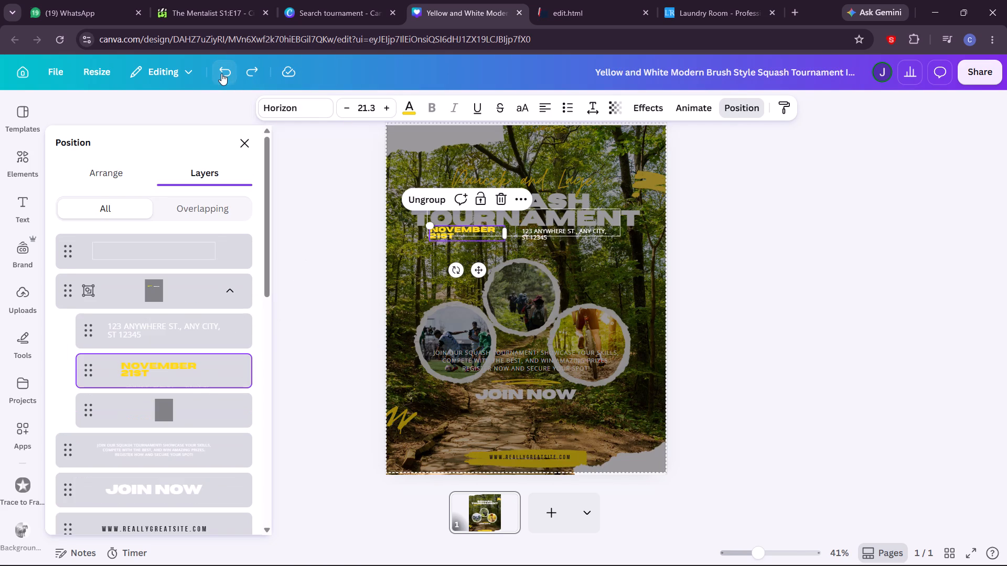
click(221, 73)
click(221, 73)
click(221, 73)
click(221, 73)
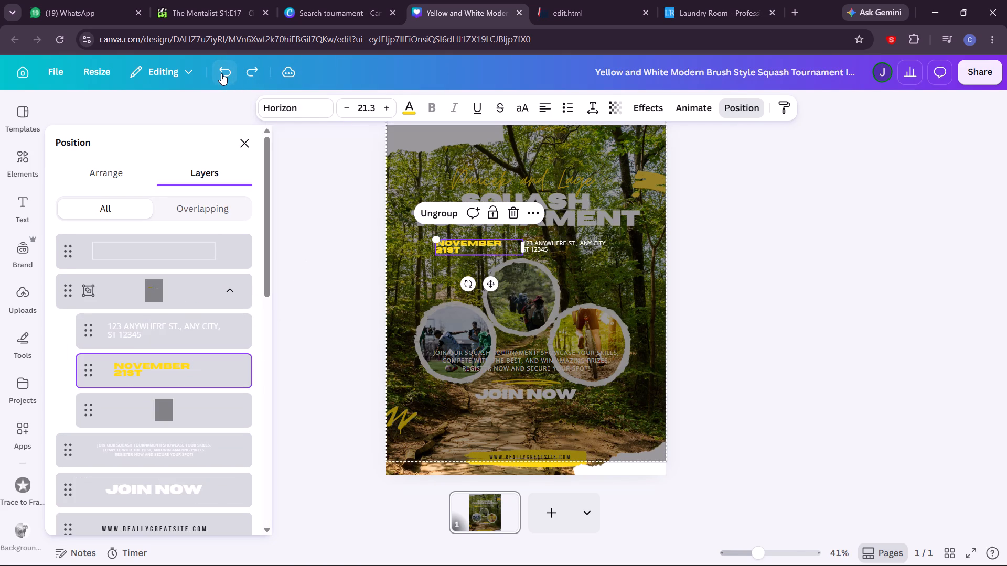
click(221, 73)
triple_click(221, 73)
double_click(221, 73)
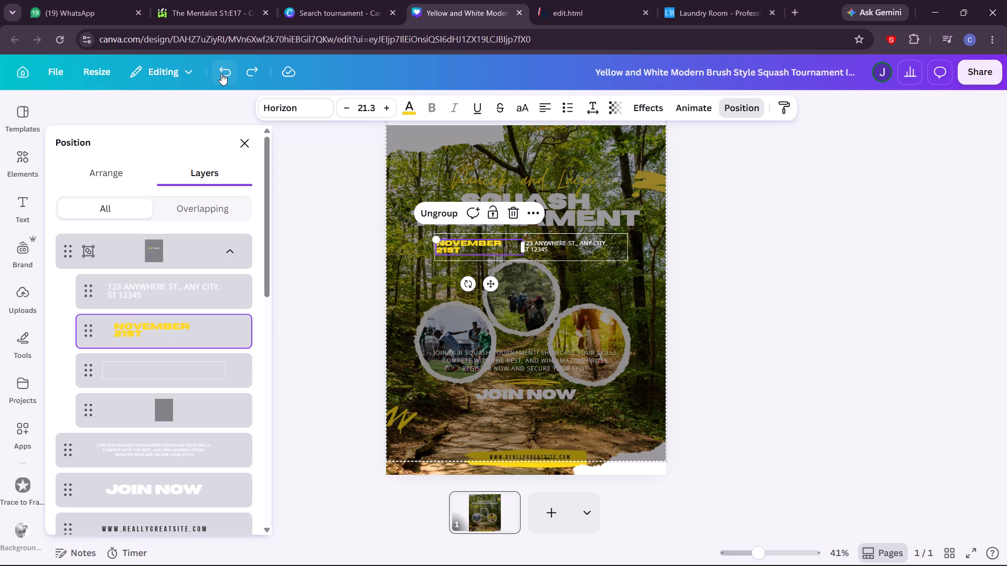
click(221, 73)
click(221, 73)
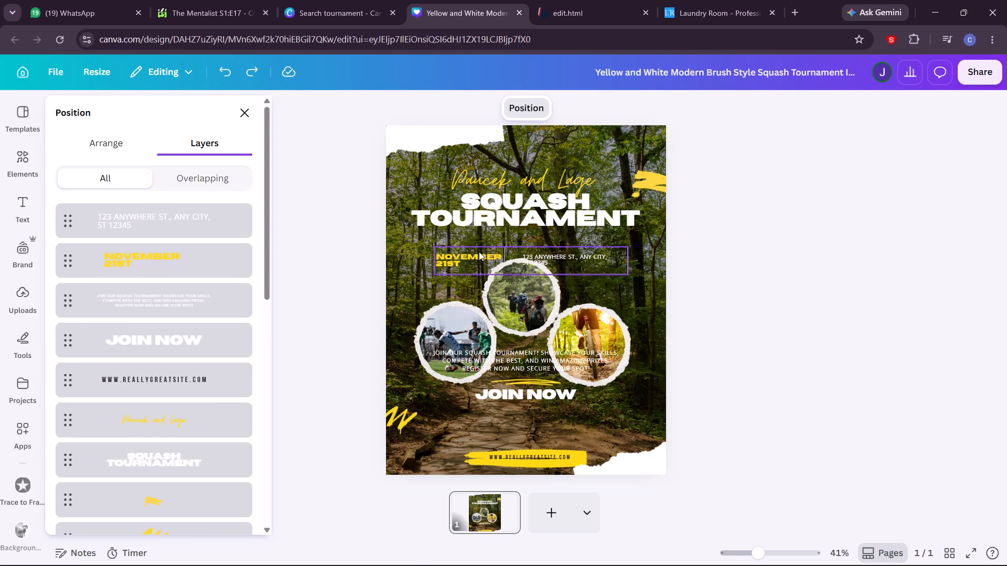
Move the white outline frame up and slightly left, just below the "SQUASH TOURNAMENT" heading.
click(453, 271)
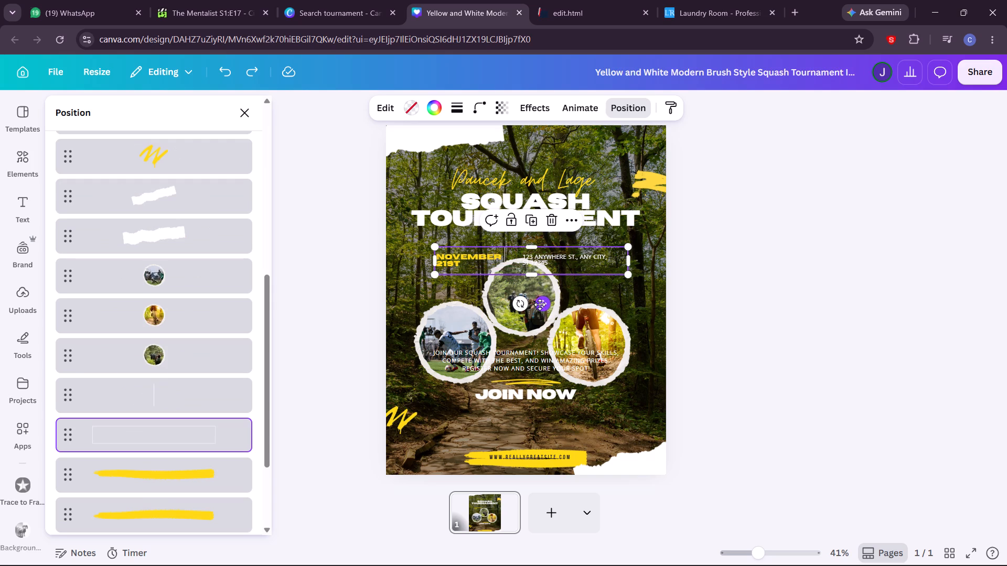
drag(540, 304, 530, 298)
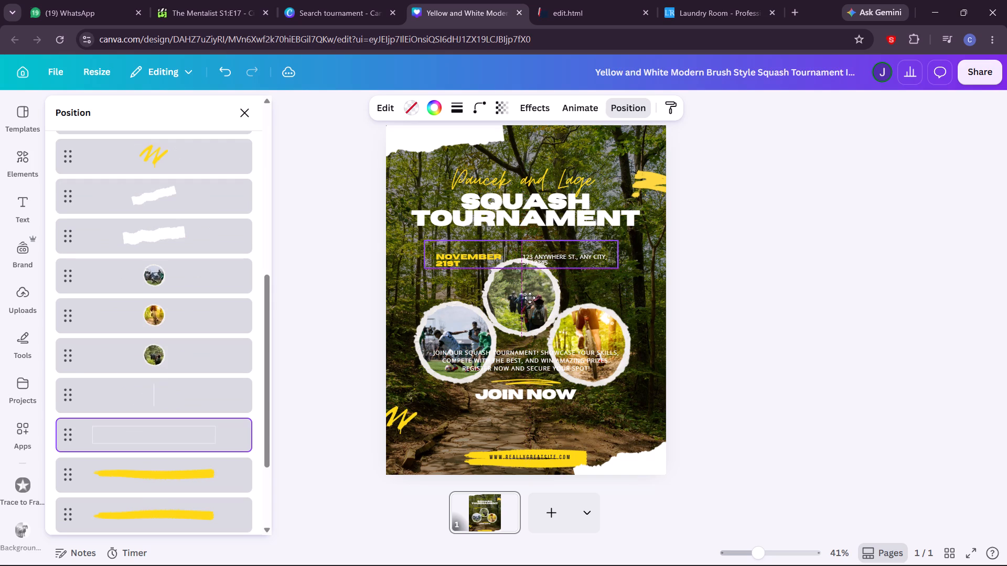
drag(530, 298, 529, 289)
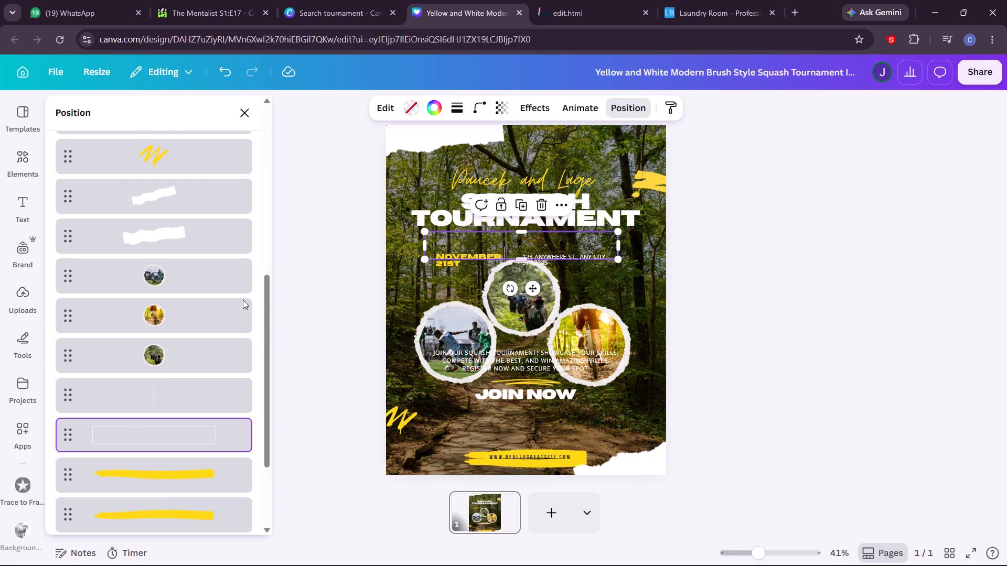
Select the "NOVEMBER 21ST" text among the layers and move it up into the left part of the outline frame.
scroll(177, 324, up, 6)
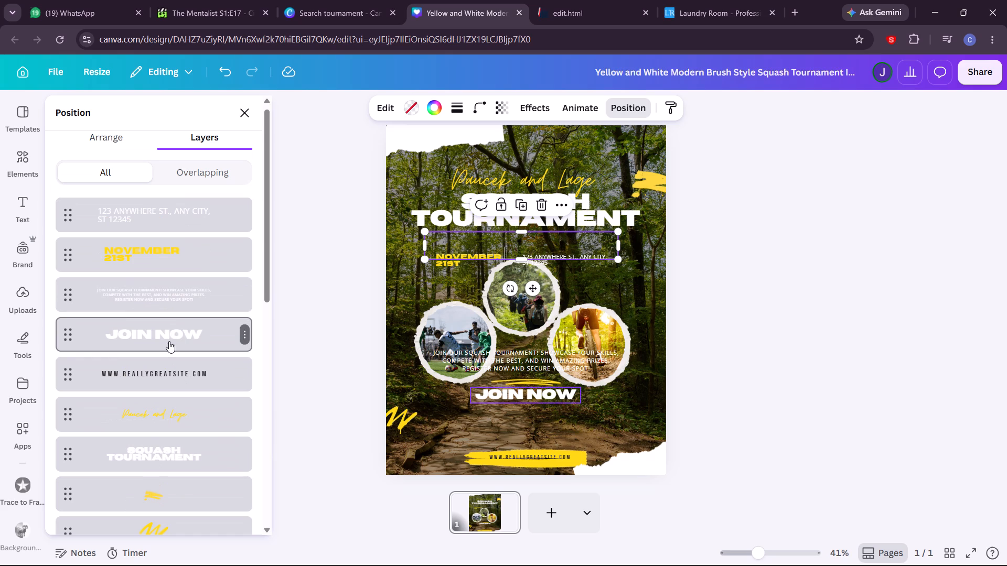
click(185, 248)
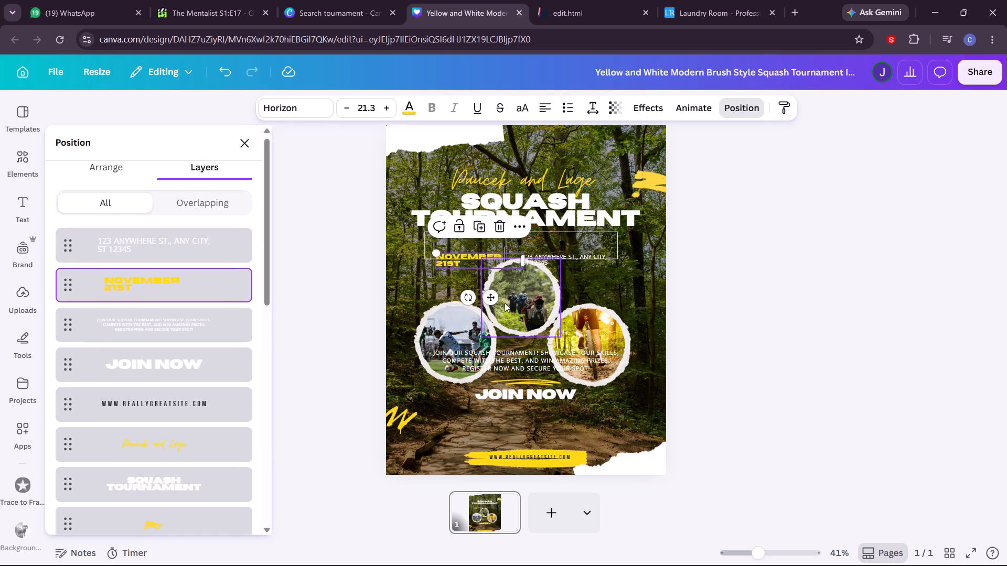
drag(492, 296, 485, 281)
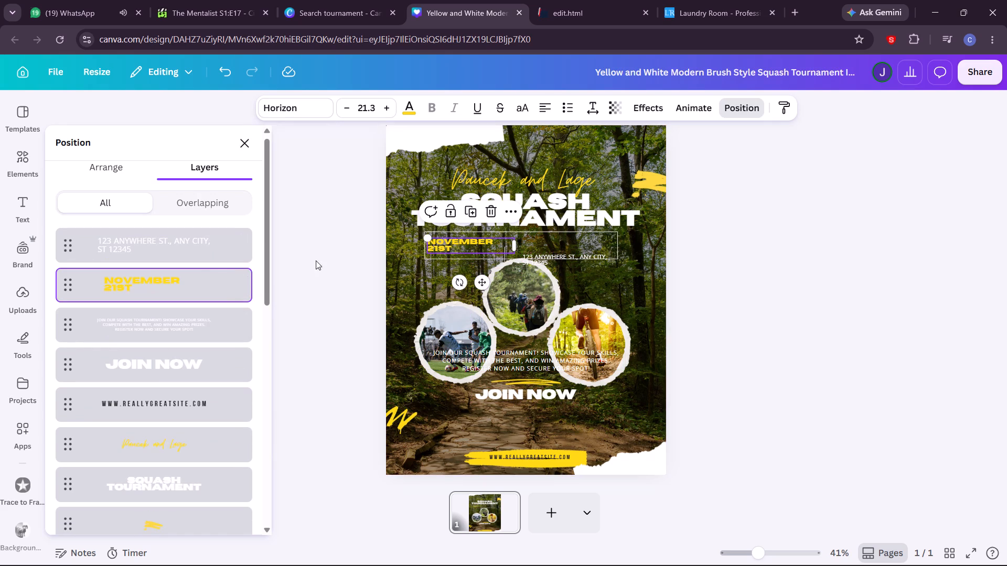
Select the address text among the layers and move it up into the right part of the outline frame.
click(145, 249)
drag(579, 298, 573, 288)
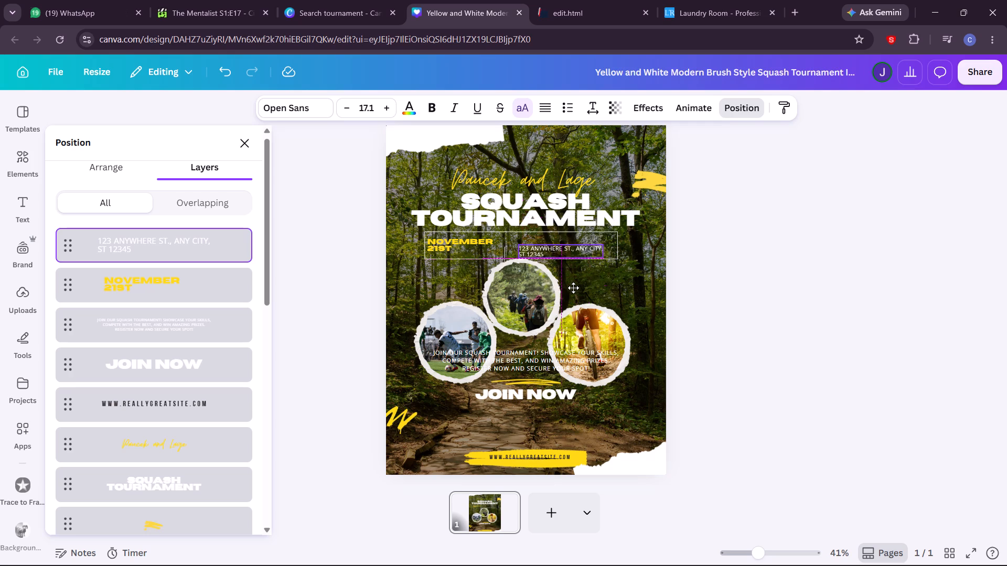
drag(573, 288, 573, 282)
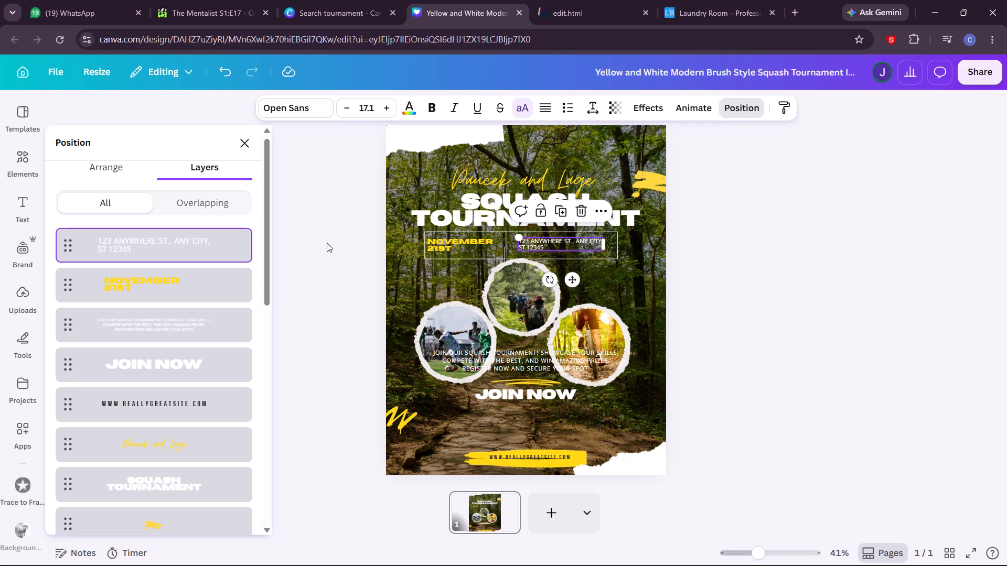
Select the thin vertical divider line among the layers and move it up to span the outline frame's height.
drag(270, 243, 271, 376)
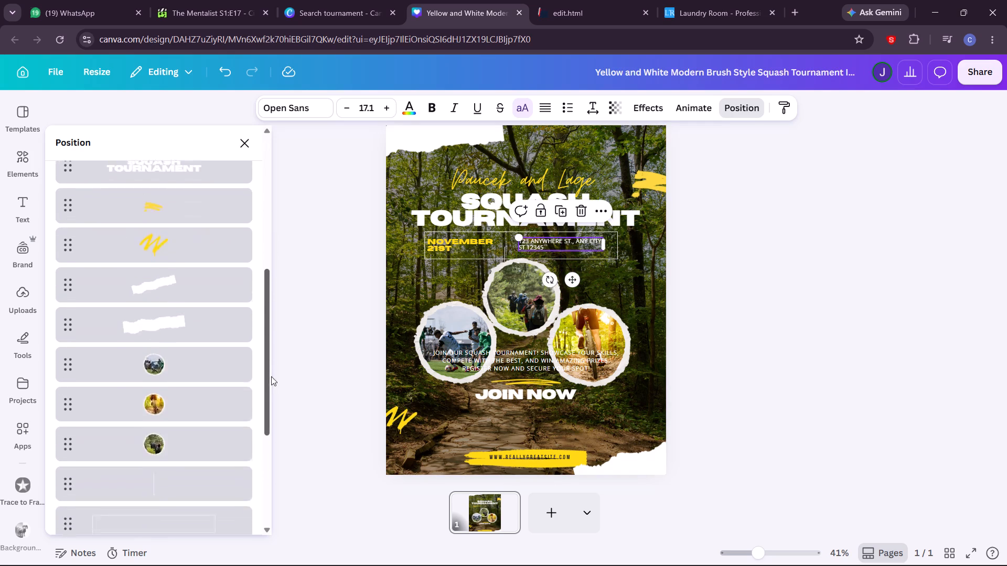
drag(271, 376, 272, 430)
click(135, 332)
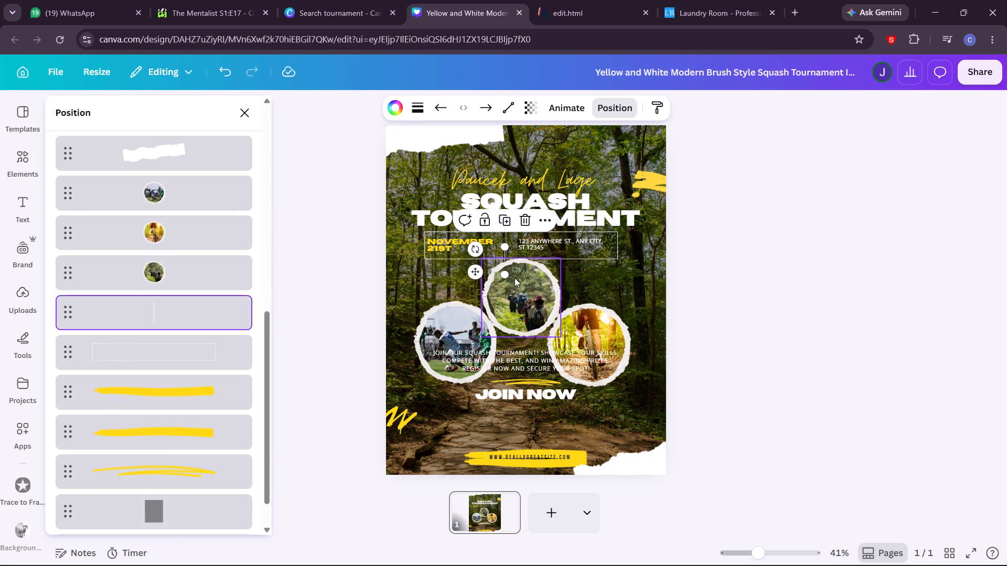
drag(477, 275, 479, 262)
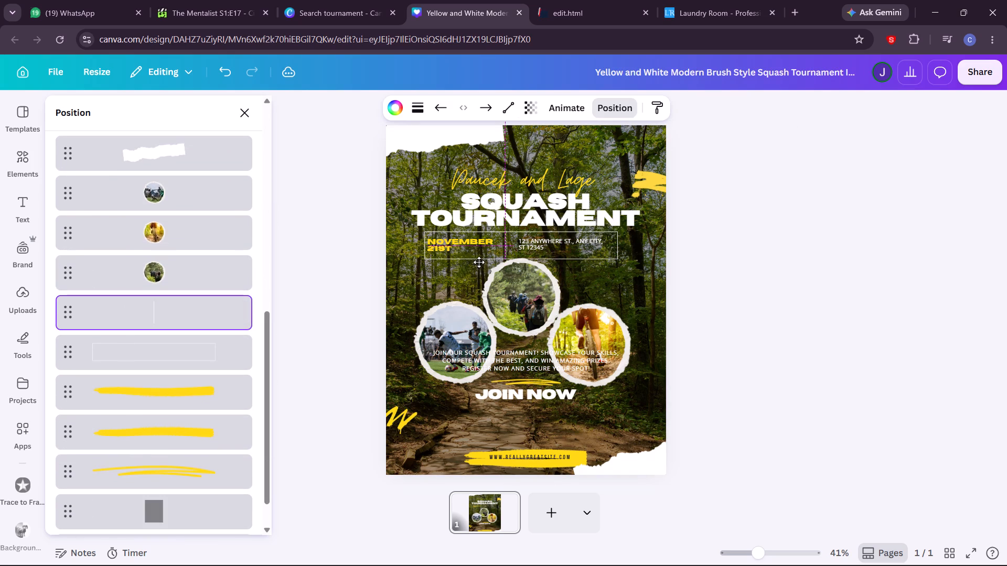
drag(479, 262, 481, 259)
drag(481, 259, 480, 259)
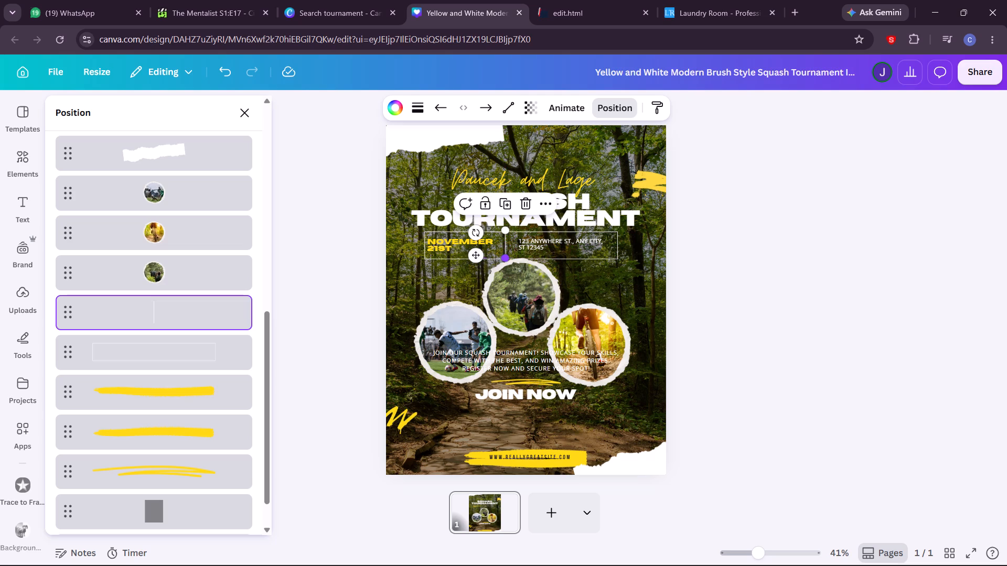
click(669, 270)
Narrow the "NOVEMBER 21ST" text box so that it ends before the divider line.
click(465, 249)
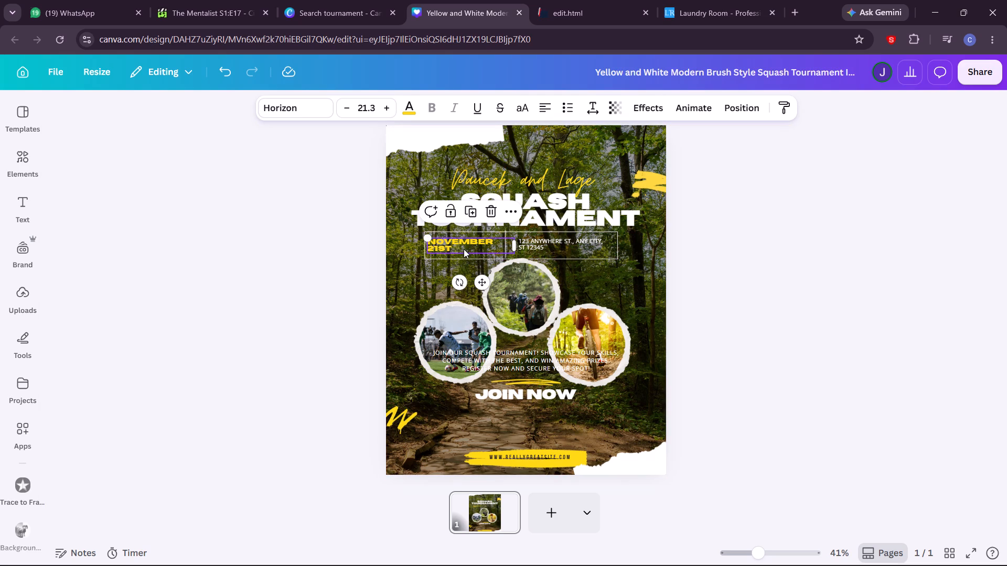
drag(518, 245, 505, 246)
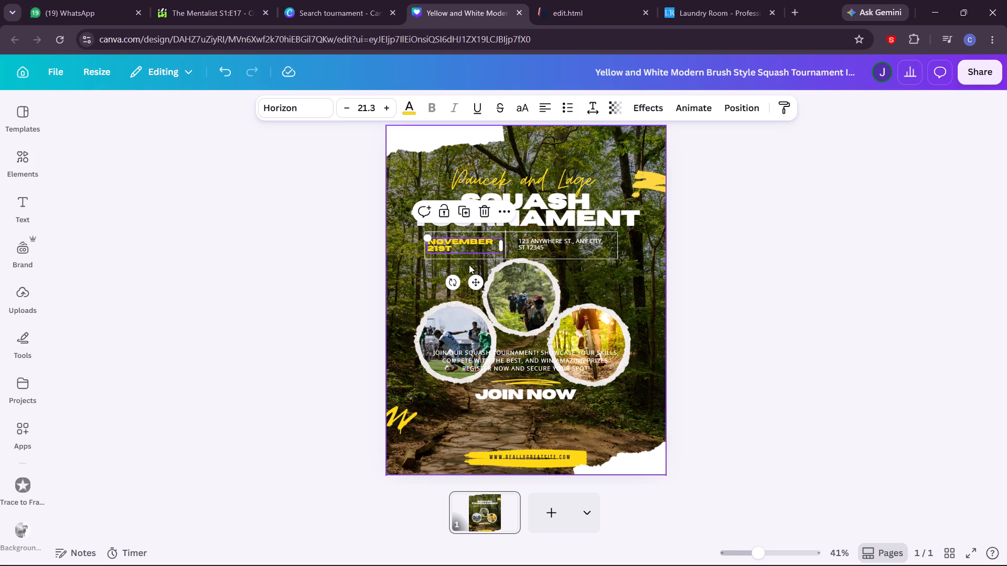
Group the date text, outline frame, address text and divider line together.
shift+click(615, 253)
shift+click(586, 244)
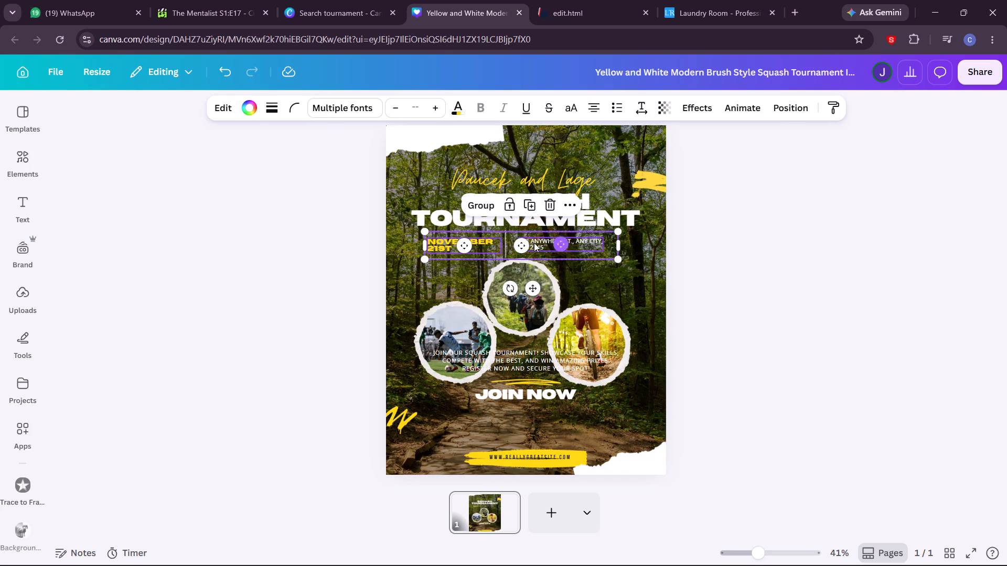
shift+click(507, 244)
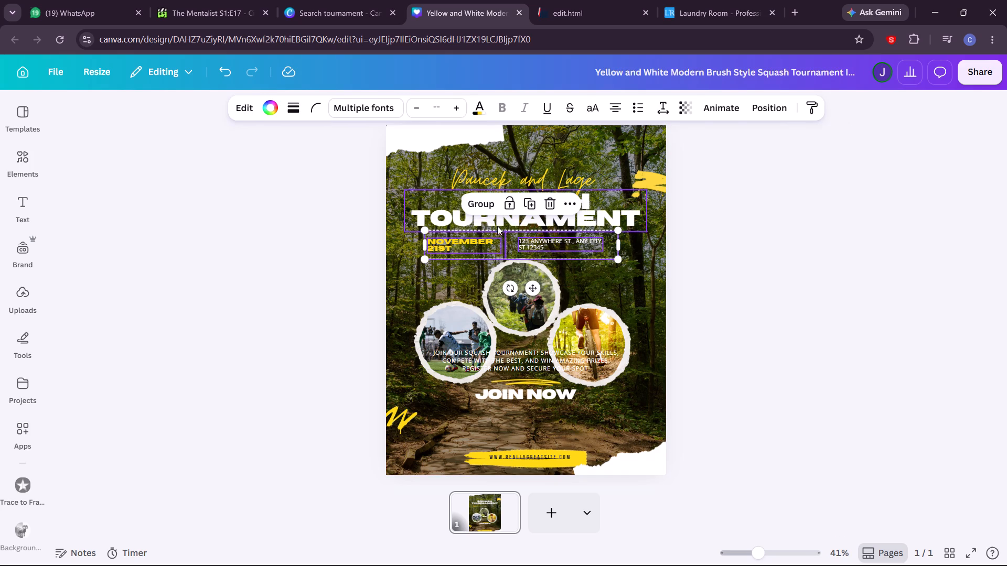
click(484, 205)
click(599, 280)
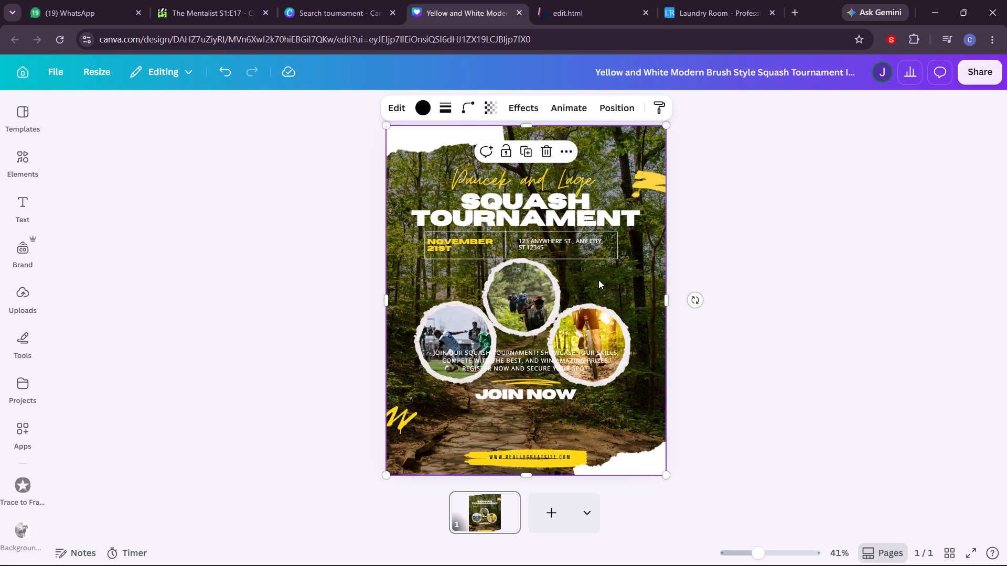
Move the grouped date and address block slightly up, closer to the "SQUASH TOURNAMENT" heading.
click(553, 248)
click(556, 245)
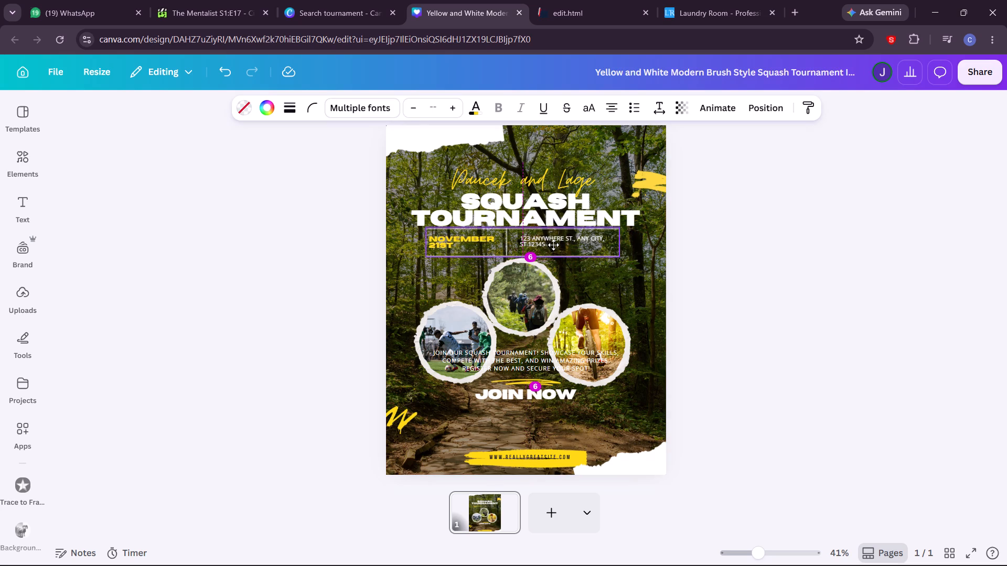
Replace the placeholder street address in the grouped date and address block with "Karura".
click(552, 243)
click(552, 242)
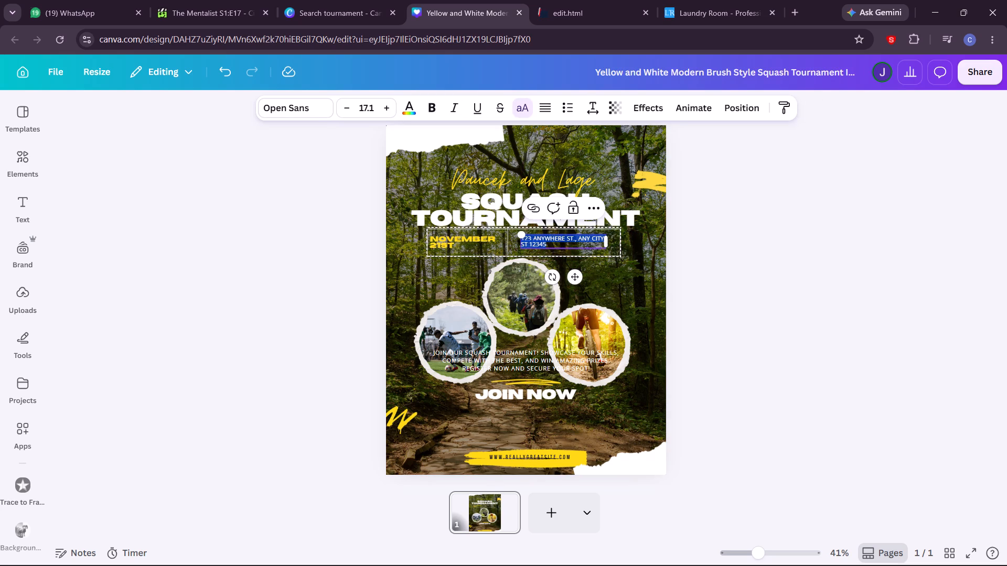
key(BackSpace)
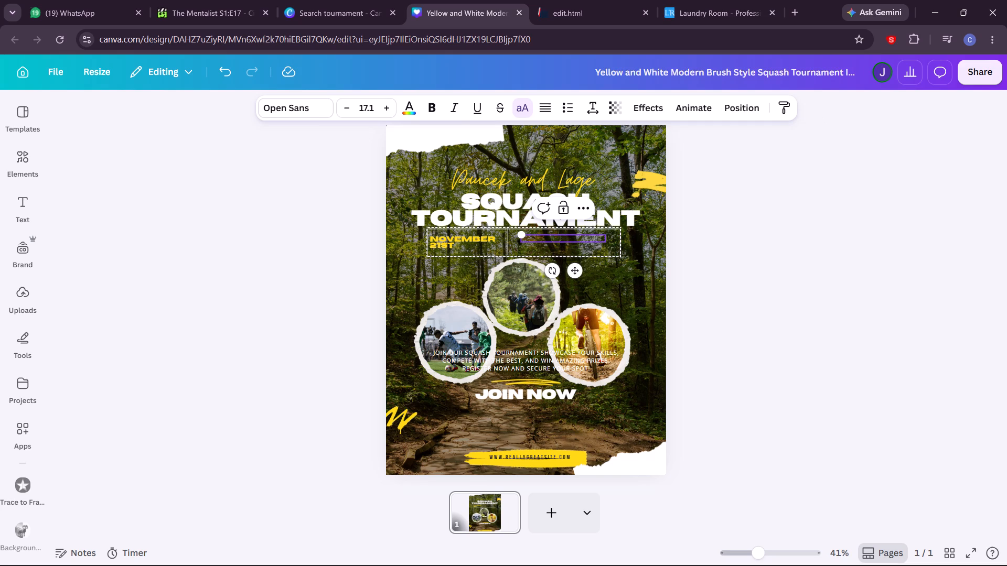
text(Ka)
key(r)
text(ura)
key(space)
key(n)
Search the web for "karura forest" in a new browser tab.
click(794, 15)
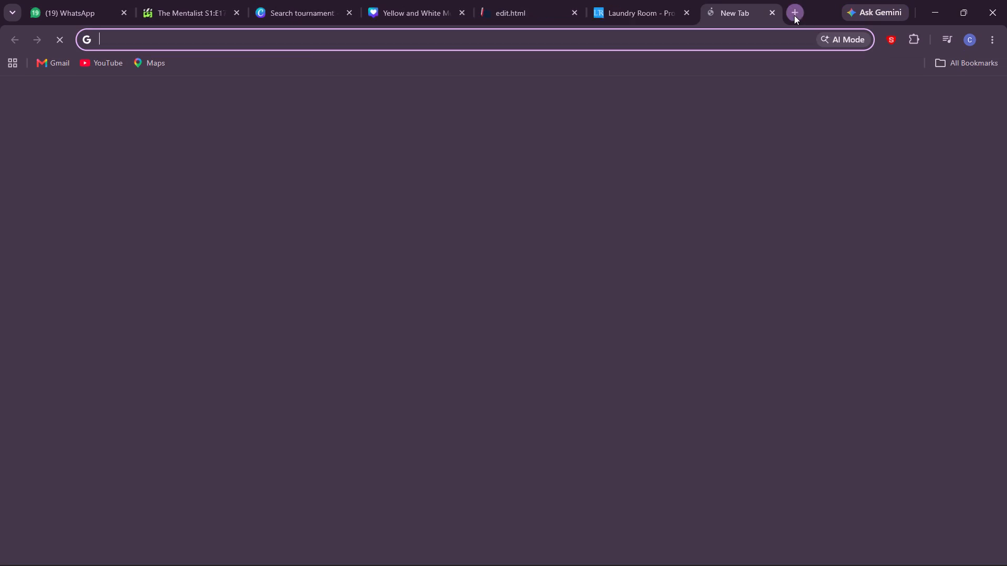
click(658, 40)
key(shift+k)
text(arura)
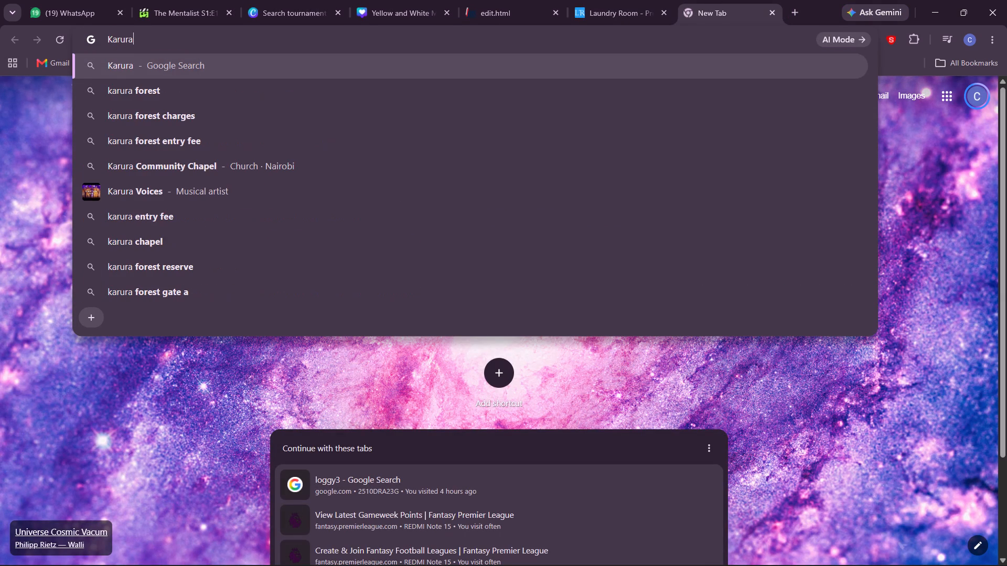
click(253, 94)
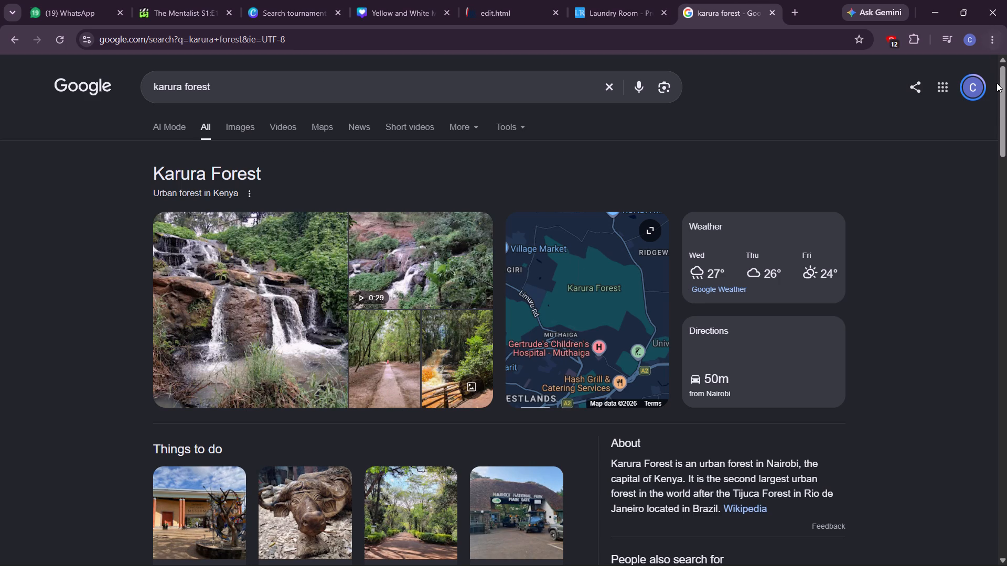
Look through the Karura Forest search results for details about the venue and its location.
drag(1002, 88, 1006, 121)
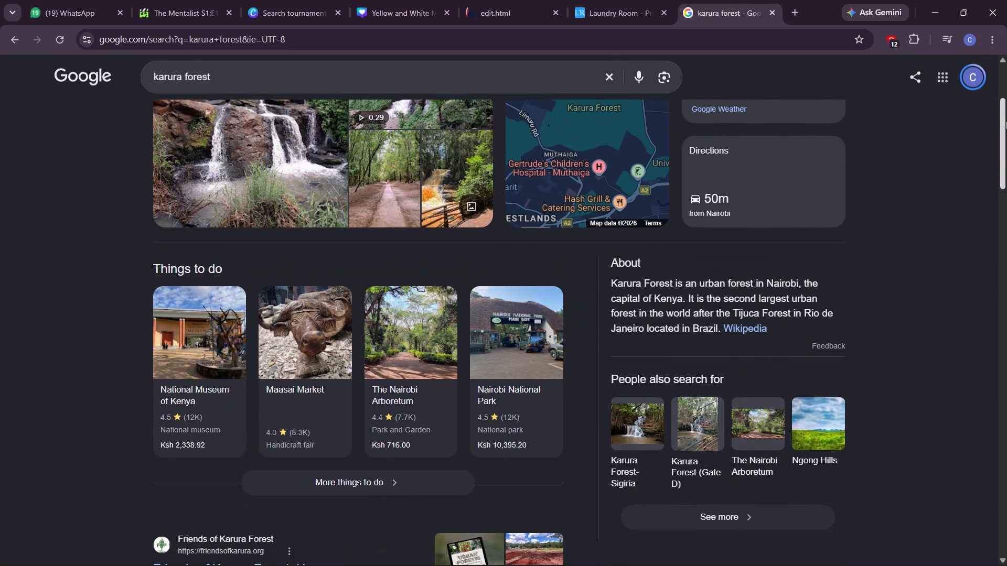
drag(1006, 121, 1004, 136)
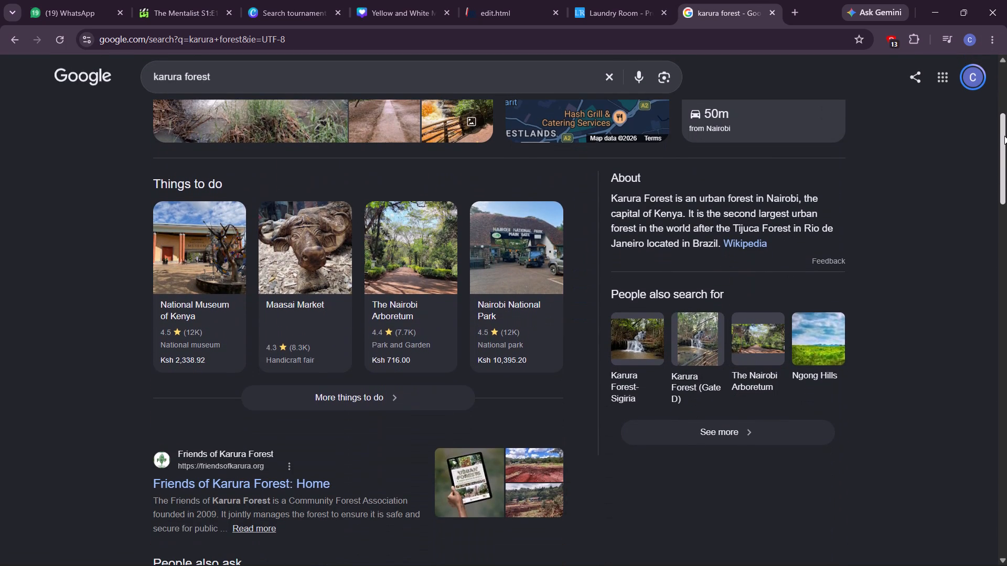
drag(1004, 136, 1004, 174)
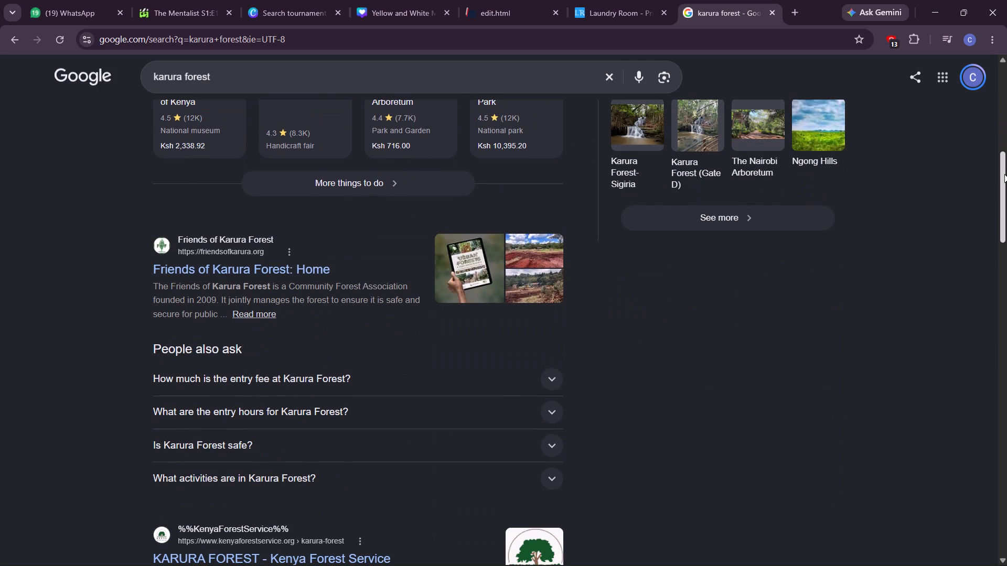
drag(1004, 174, 1004, 203)
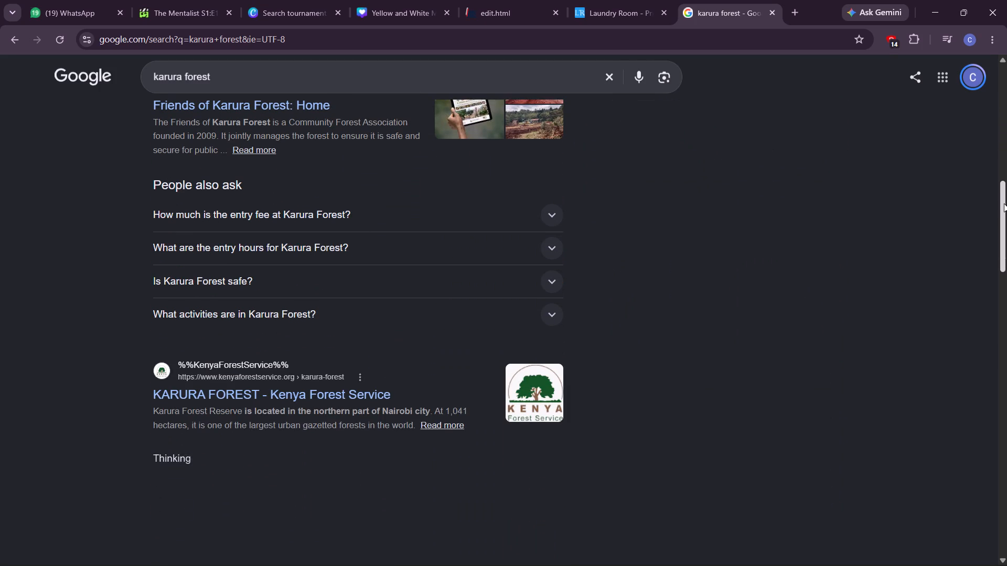
drag(1004, 203, 1003, 197)
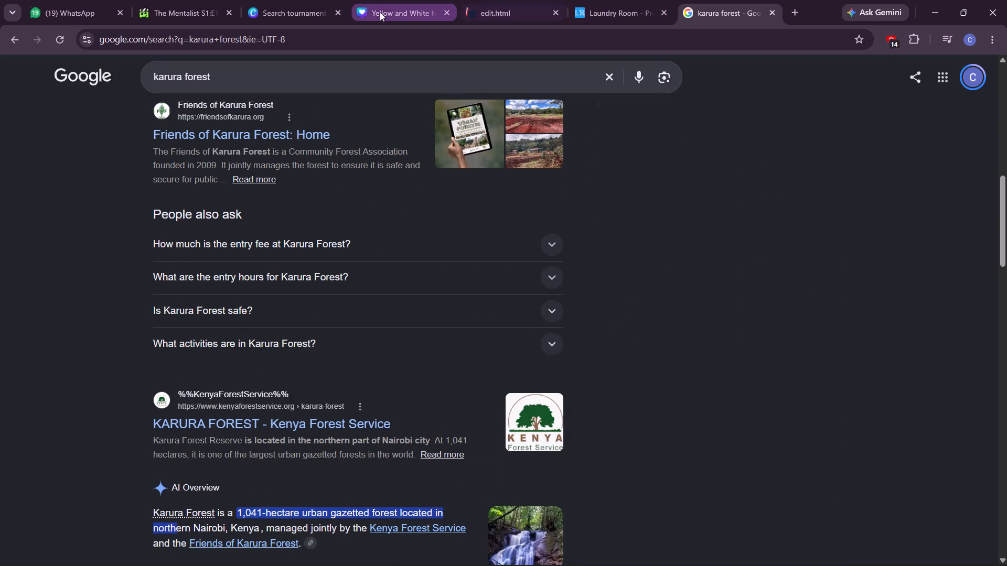
Return to the Canva poster and change the address text beside the date to "Karura forest".
click(412, 16)
click(560, 233)
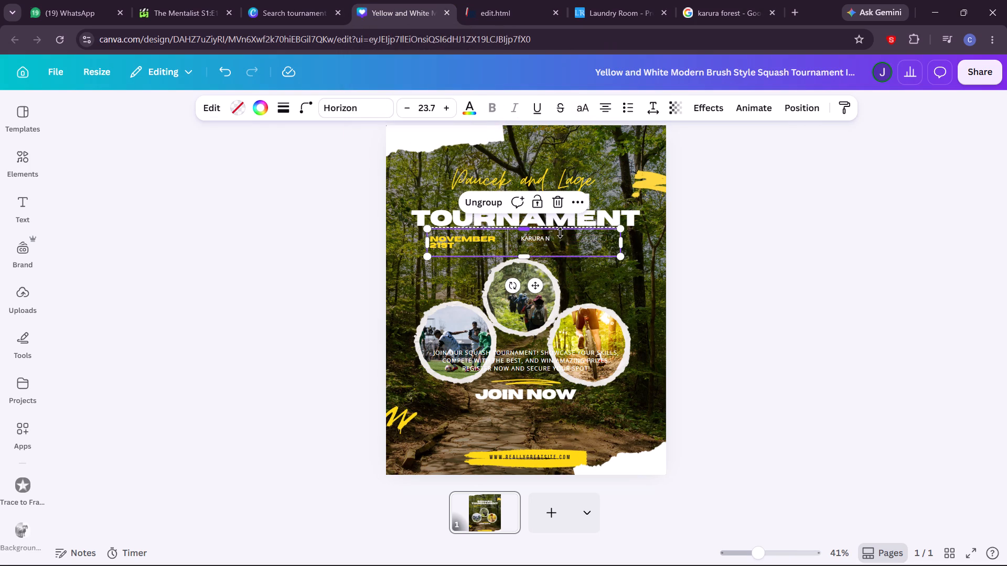
click(547, 235)
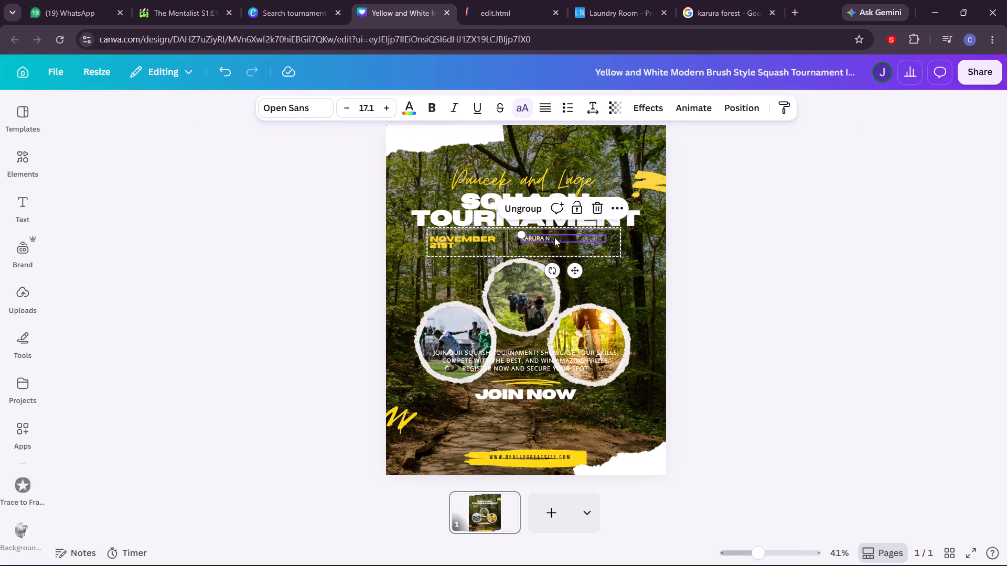
click(554, 237)
key(BackSpace)
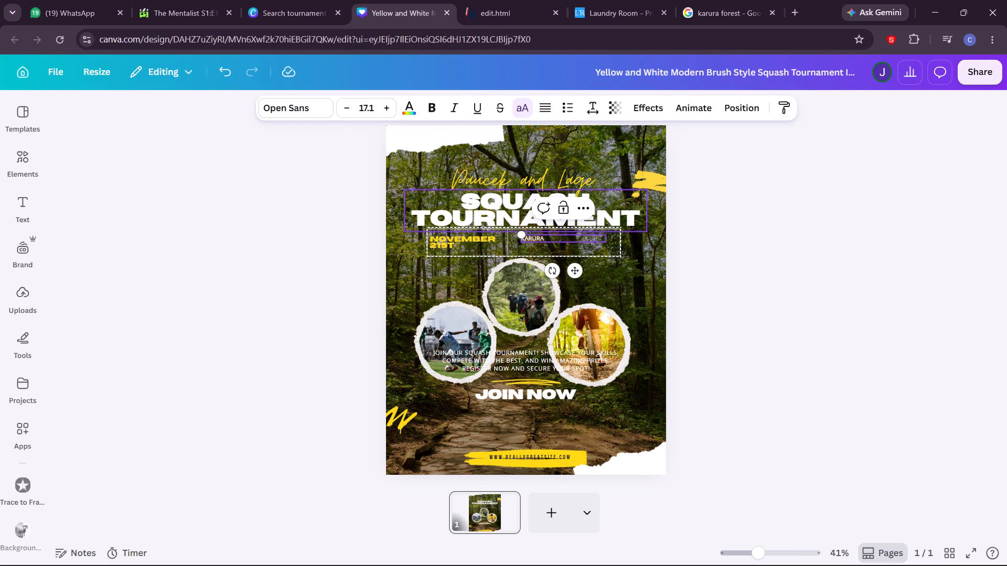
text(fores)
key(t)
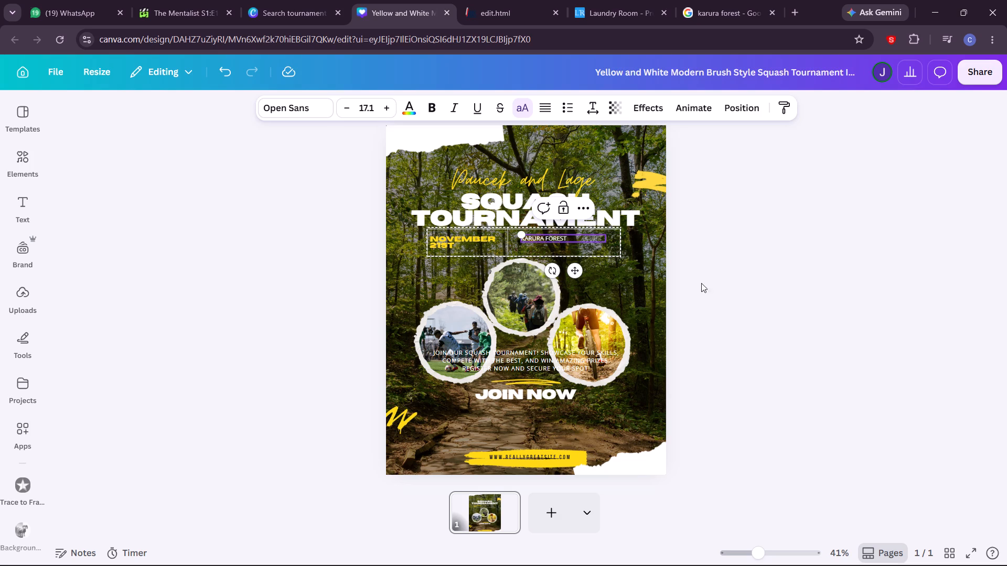
Move the "Karura forest" text slightly down inside the outline frame, vertically centred beside the date.
drag(577, 274, 577, 277)
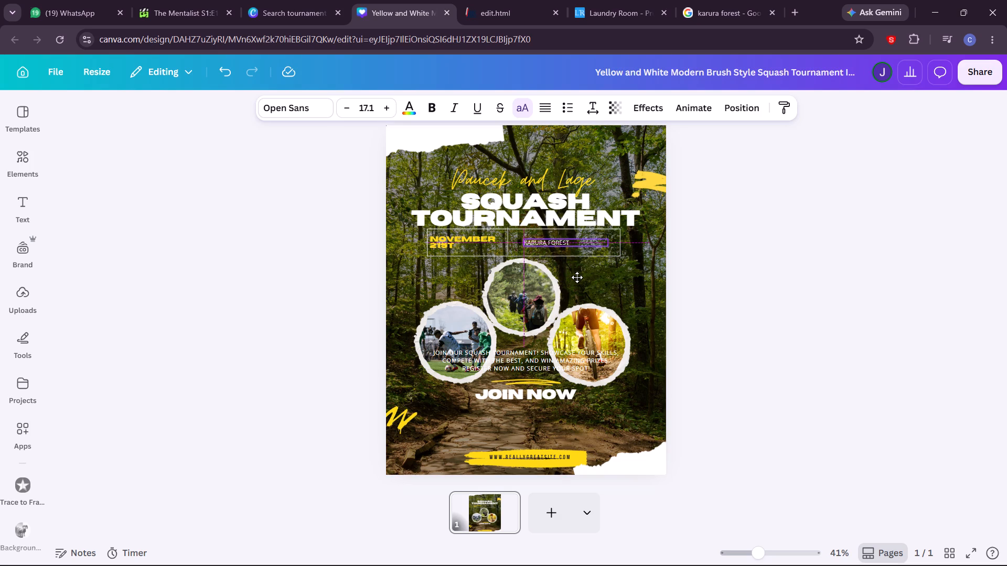
Enlarge the "KARURA FOREST" text to size 25.1 and adjust its position inside the outline frame beside the date.
drag(577, 277, 575, 279)
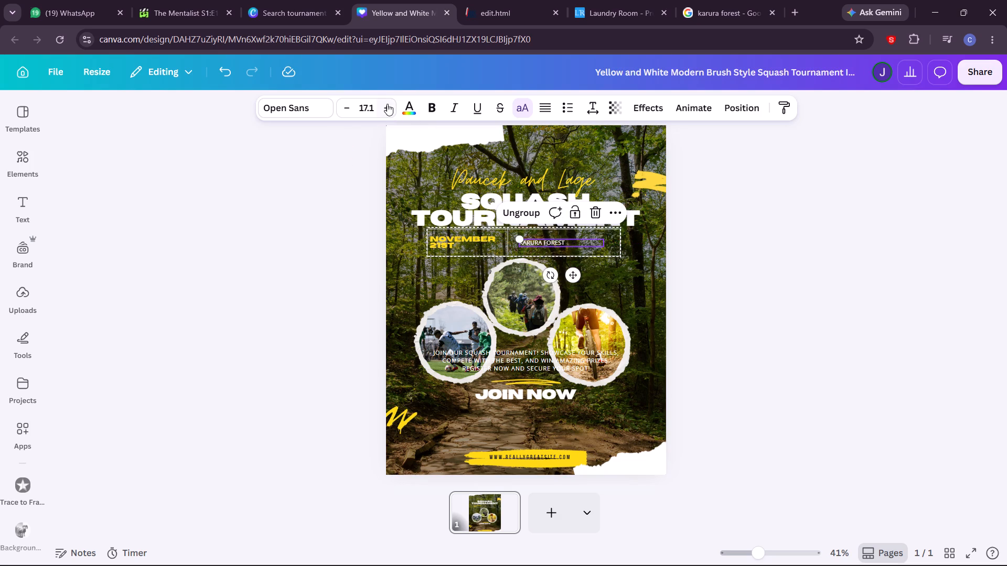
triple_click(385, 103)
triple_click(385, 103)
click(385, 103)
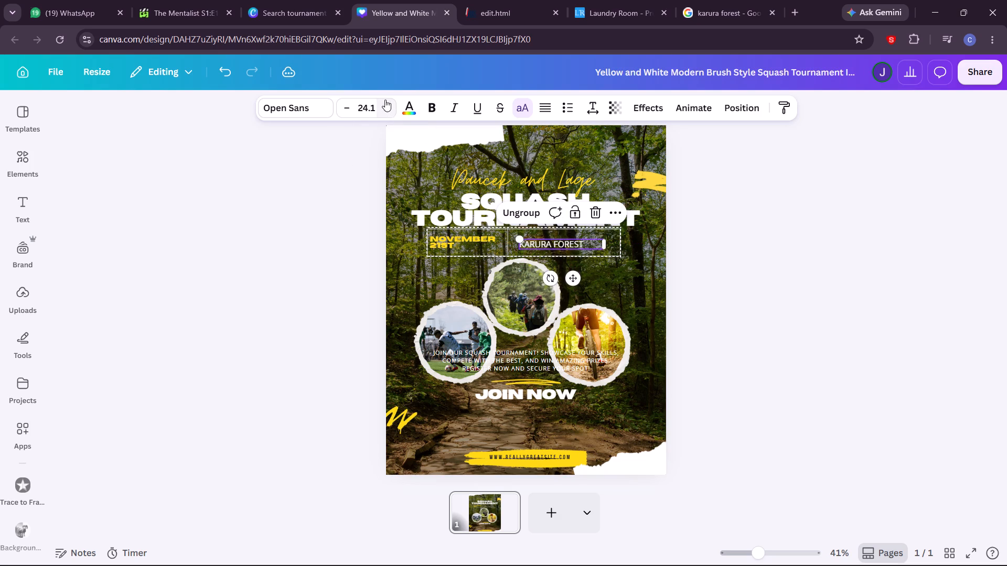
click(383, 99)
click(570, 280)
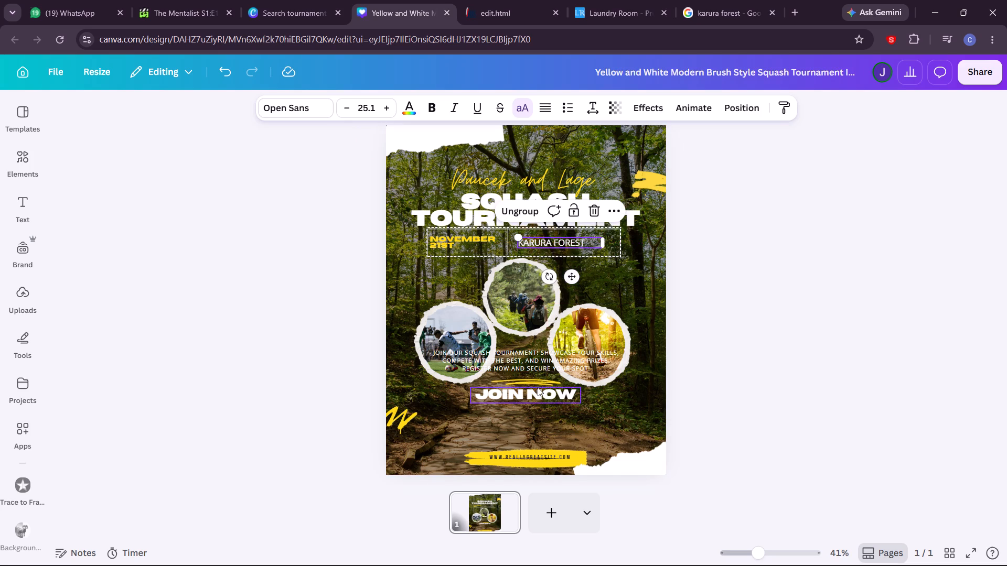
Move "JOIN NOW", its yellow brush stroke and the tournament description down so that they sit evenly spaced below the circular photos.
drag(535, 389, 536, 426)
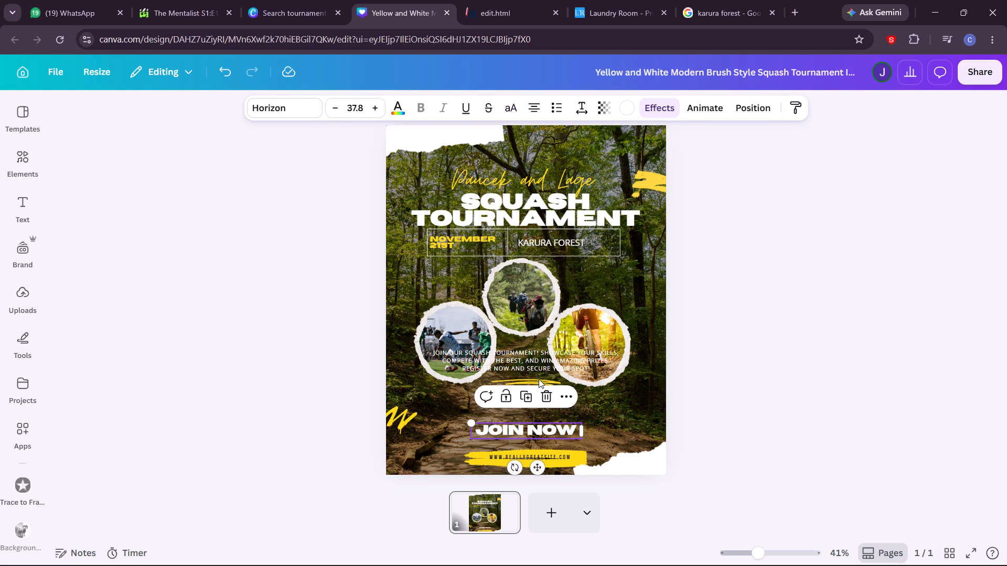
drag(539, 379, 538, 408)
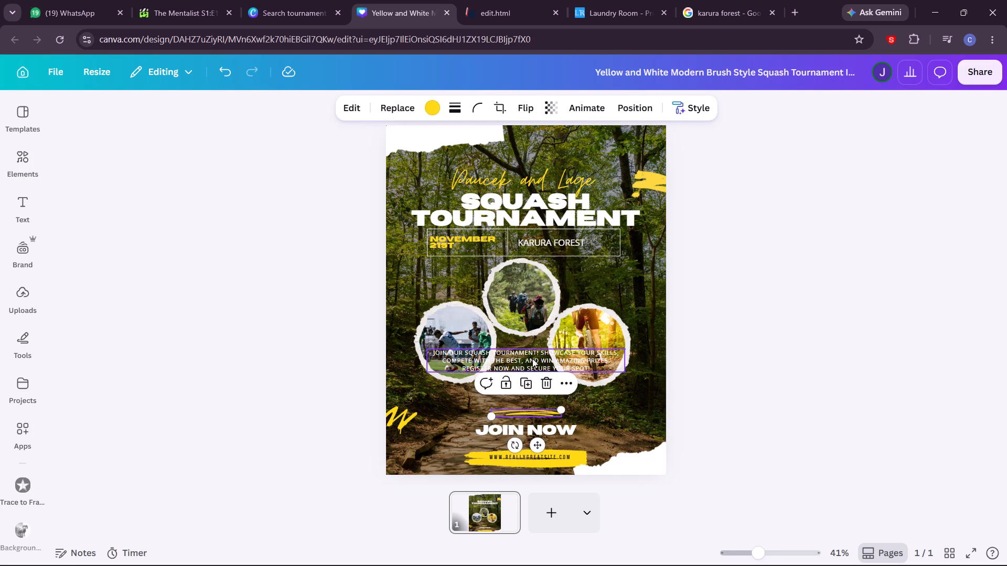
drag(532, 357, 537, 393)
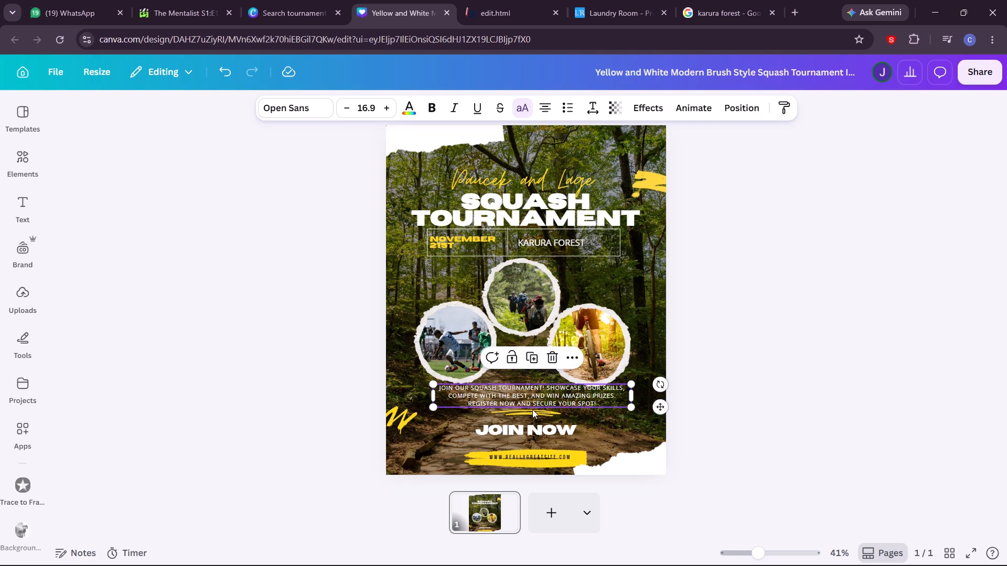
drag(532, 413, 535, 420)
drag(535, 429, 537, 439)
click(531, 419)
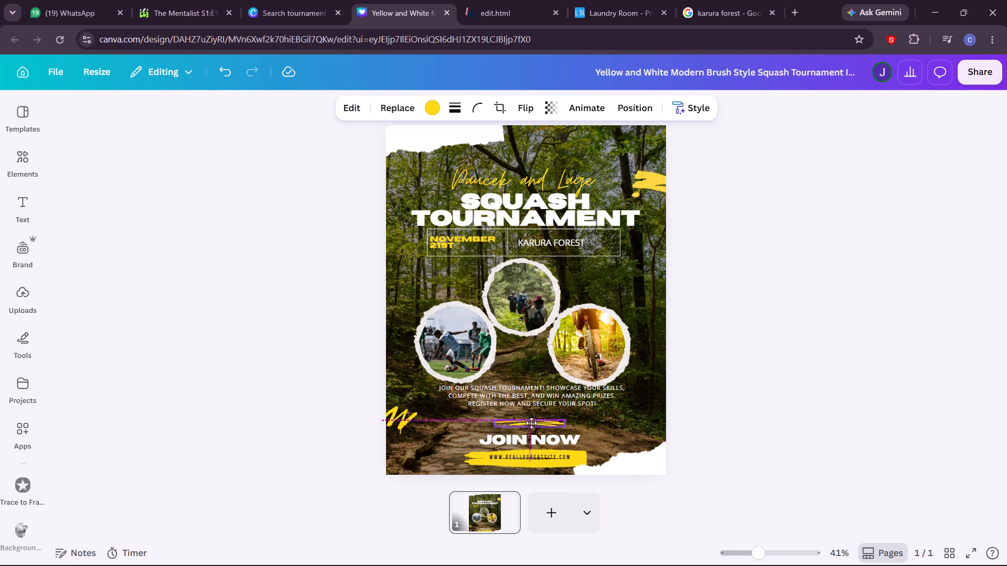
drag(590, 400, 592, 410)
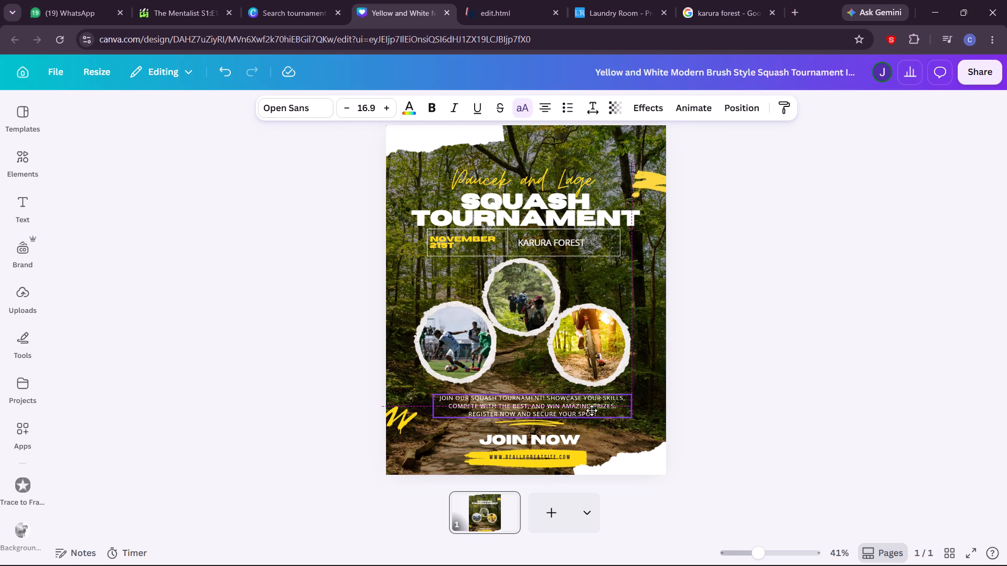
drag(592, 410, 587, 407)
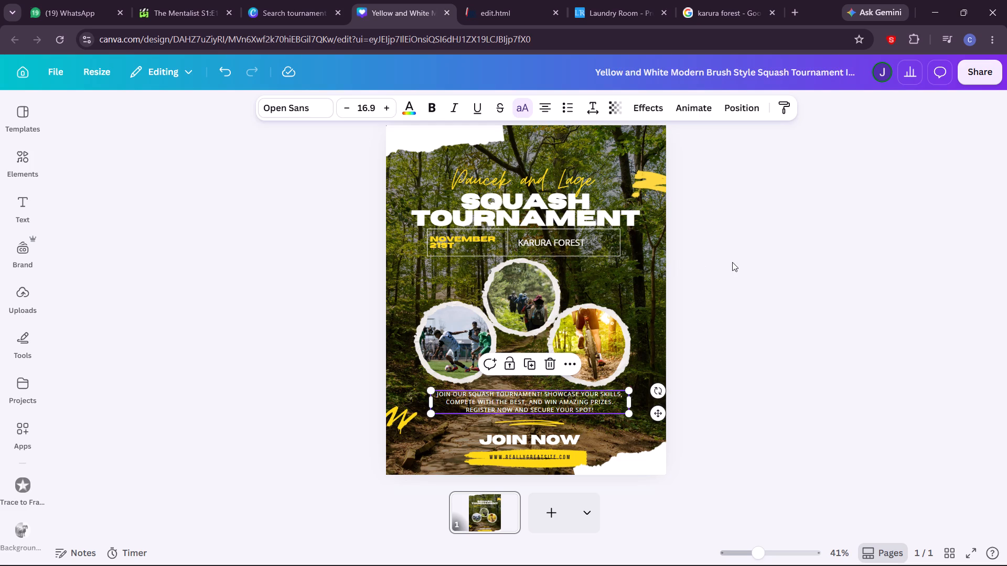
click(735, 260)
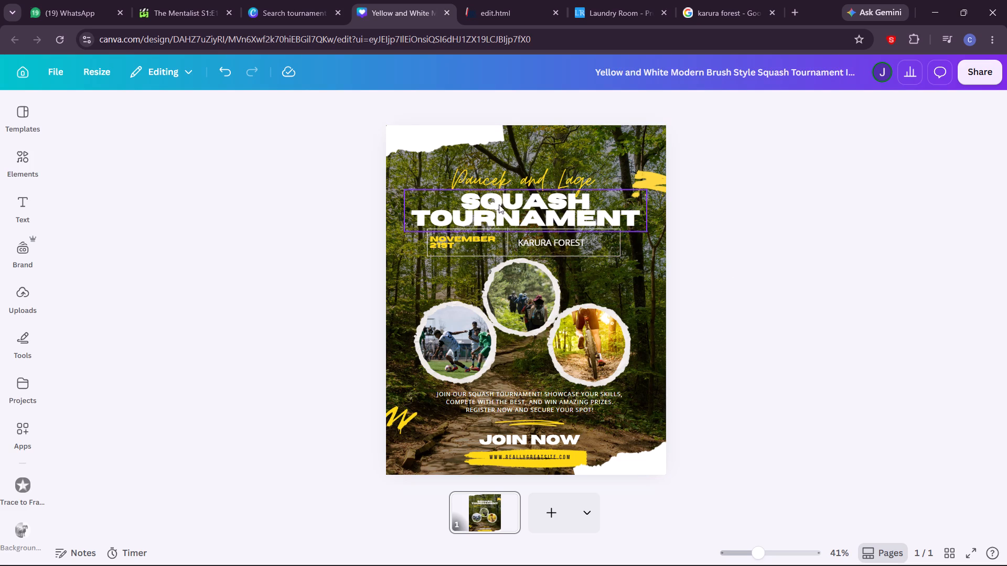
Nudge the yellow script line slightly up and the date and venue block slightly down, away from the "SQUASH TOURNAMENT" heading.
click(522, 173)
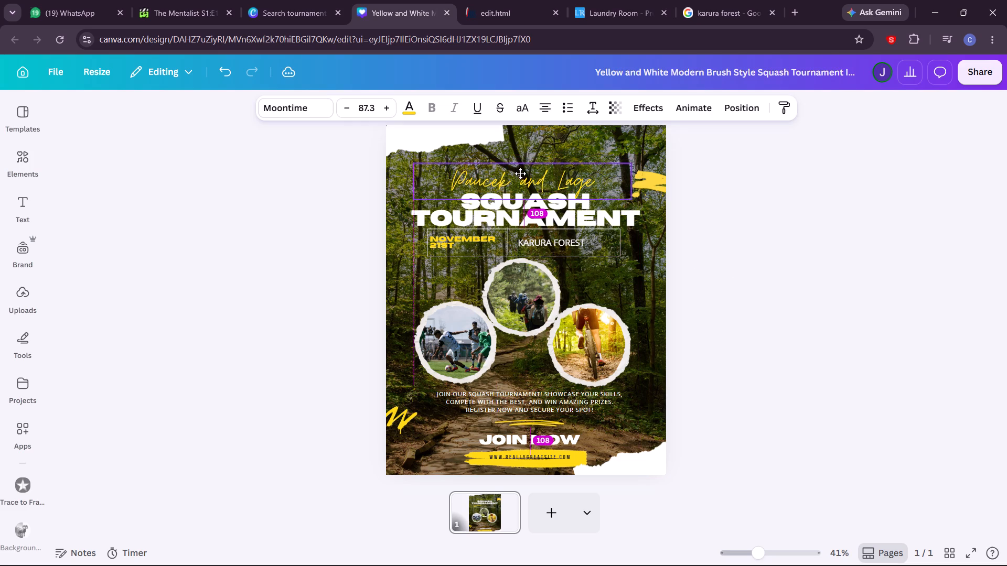
click(547, 241)
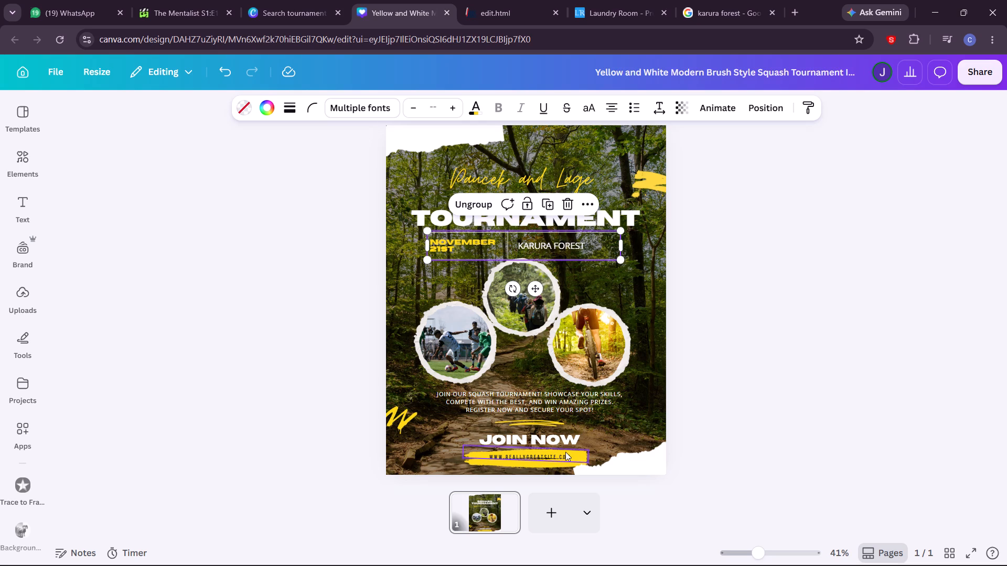
Open the yellow script text "Paucek and Lage" above the heading for editing.
click(577, 216)
click(527, 176)
click(598, 171)
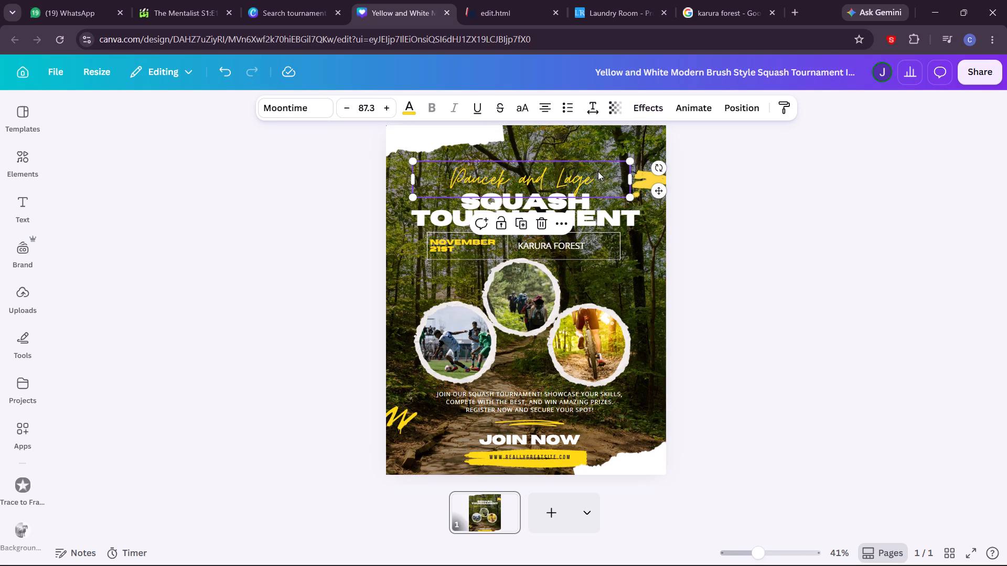
click(598, 179)
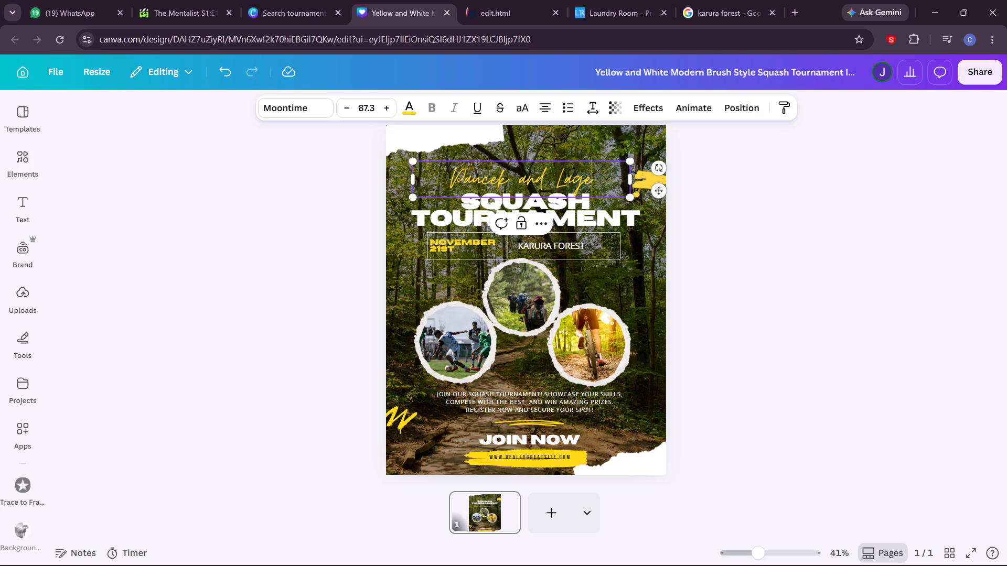